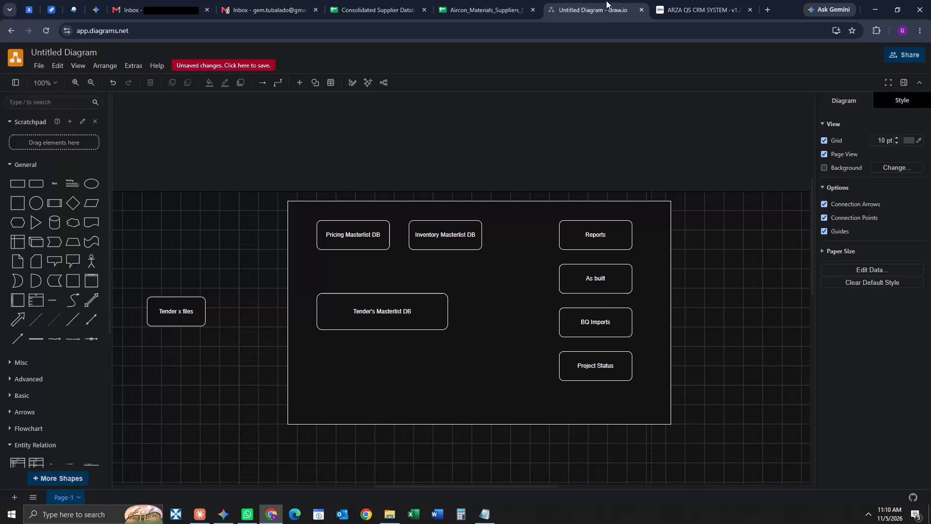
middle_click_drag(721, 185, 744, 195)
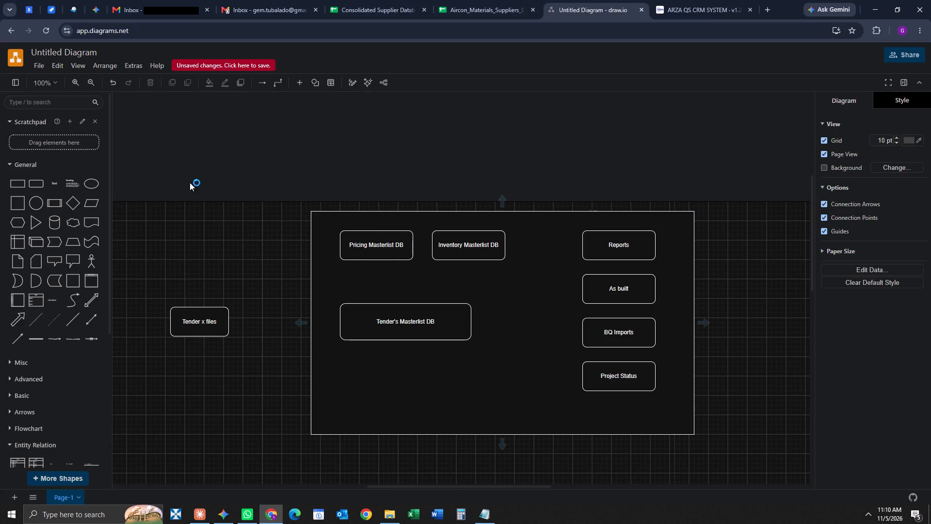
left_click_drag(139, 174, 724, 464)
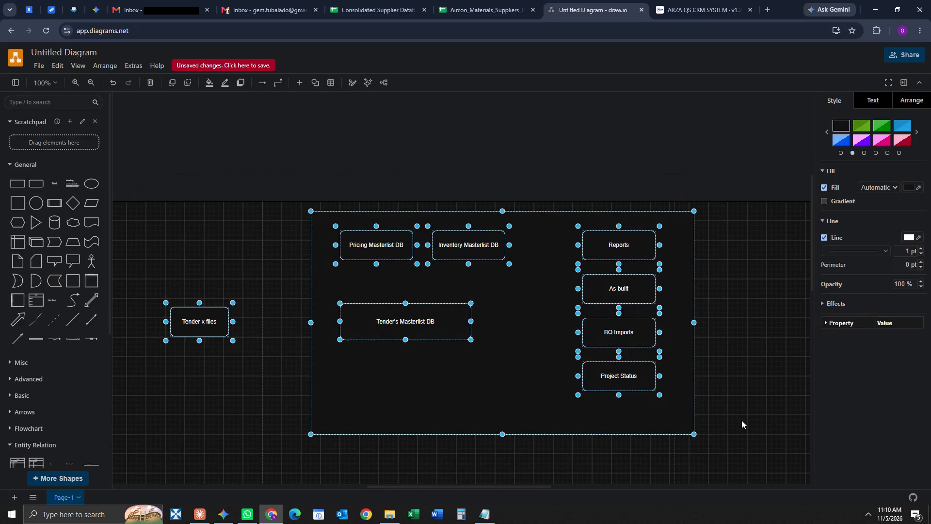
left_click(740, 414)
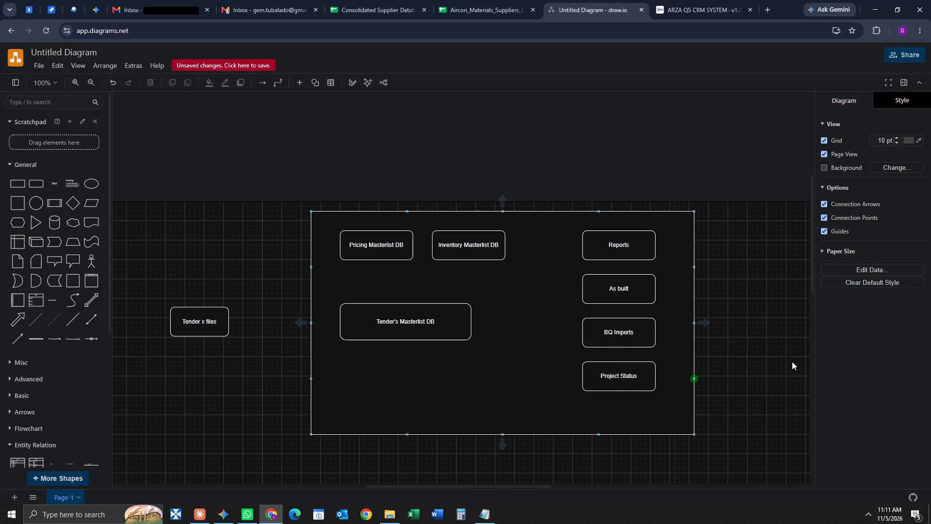
Nudge the large frame, and move the Project Status, Pricing Masterlist DB and Inventory Masterlist DB boxes out of it to the space below.
left_click_drag(564, 359, 612, 354)
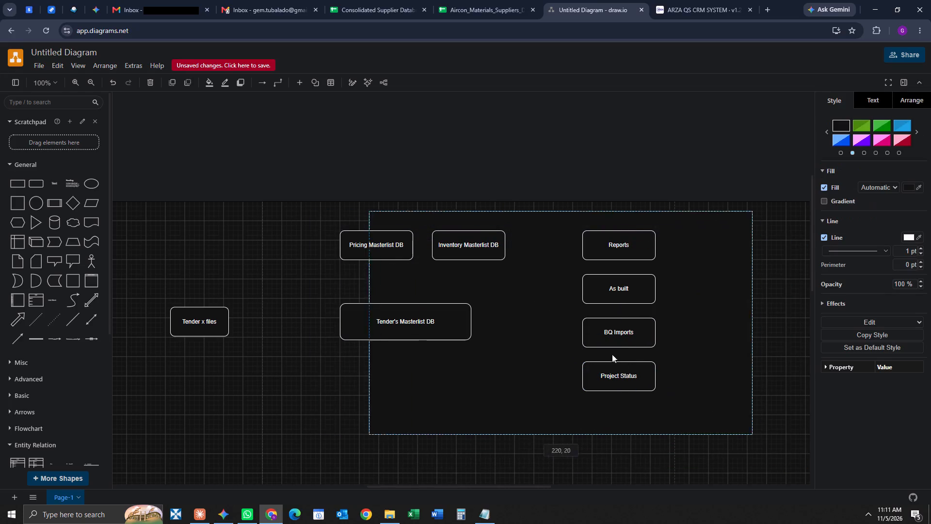
left_click_drag(612, 354, 568, 344)
left_click(631, 370)
left_click_drag(639, 371, 762, 398)
middle_click_drag(767, 360, 754, 294)
left_click_drag(743, 334, 748, 445)
middle_click_drag(250, 171, 274, 200)
left_click_drag(401, 204, 569, 434)
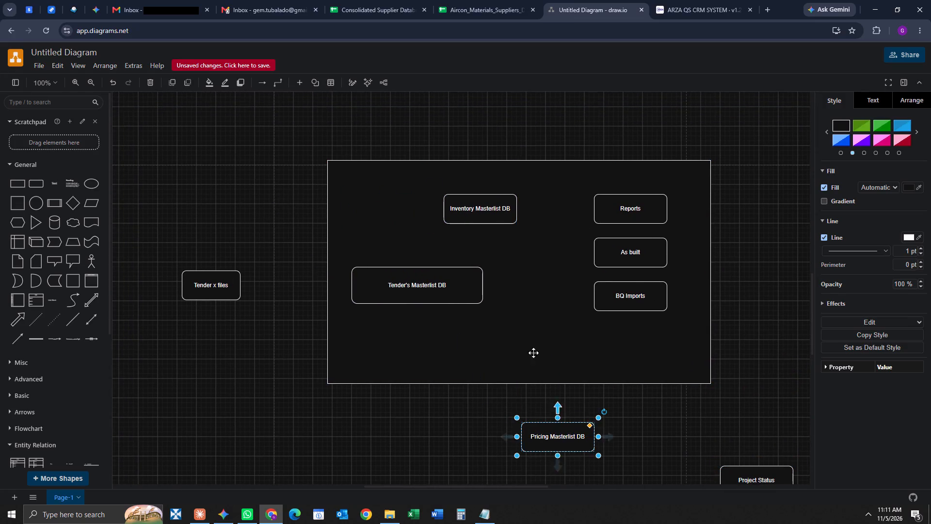
left_click_drag(481, 213, 445, 441)
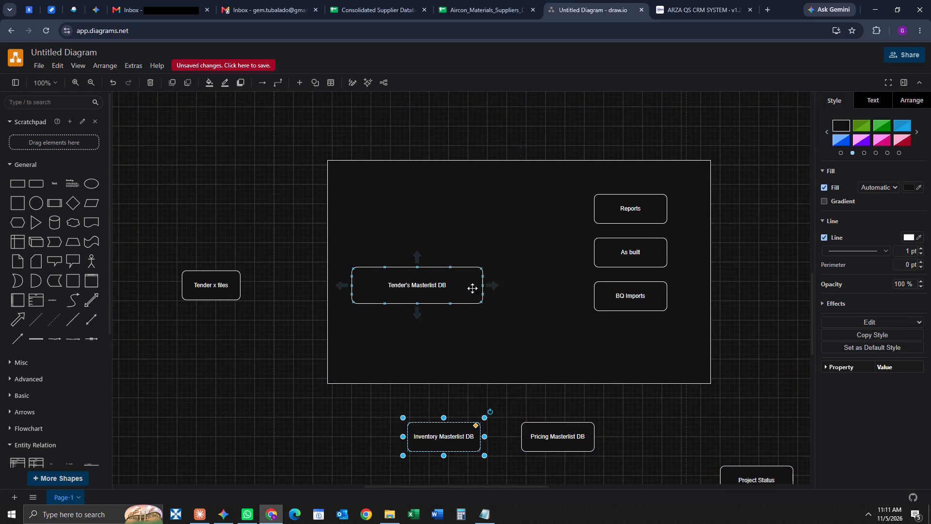
Move Tender's Masterlist DB up into the frame's upper area and place Tender x files level with it, closer to the frame.
left_click(472, 288)
left_click_drag(467, 287, 466, 207)
left_click_drag(230, 285, 240, 199)
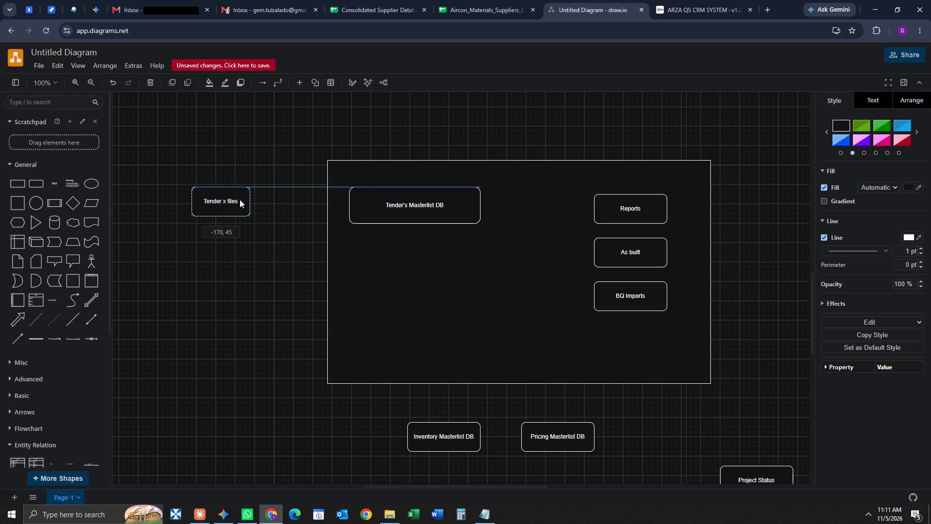
left_click_drag(240, 199, 260, 203)
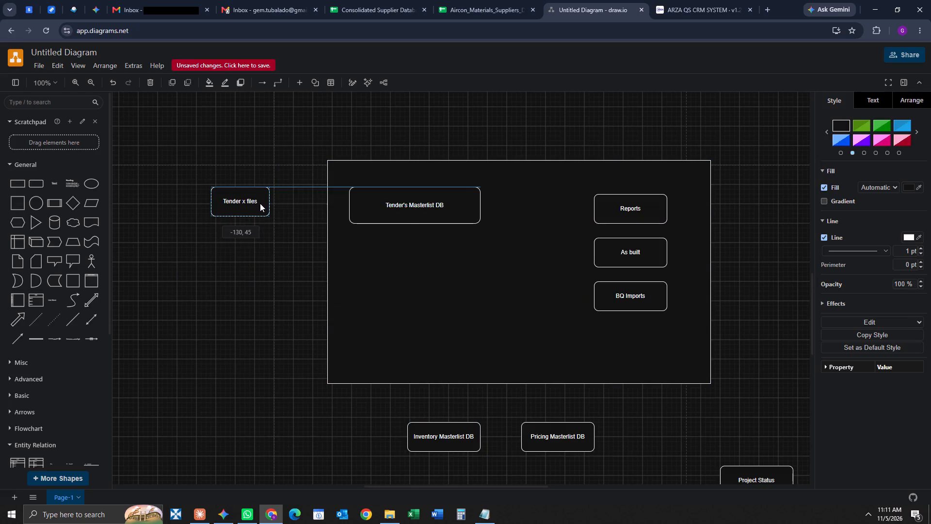
left_click_drag(260, 203, 259, 206)
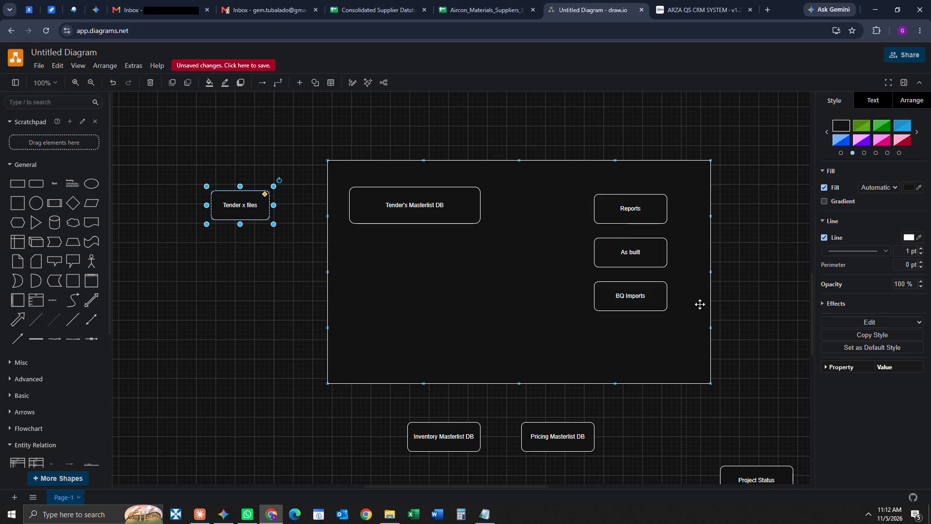
left_click(752, 329)
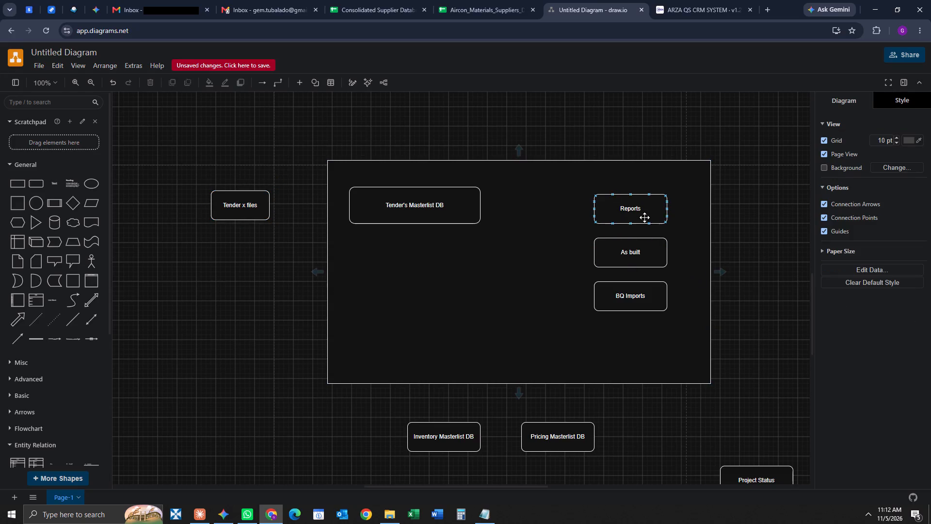
Extend the frame upward and stack Reports, As built and BQ Imports in an even column beside Tender's Masterlist DB, shifted slightly toward them.
left_click_drag(650, 213, 617, 192)
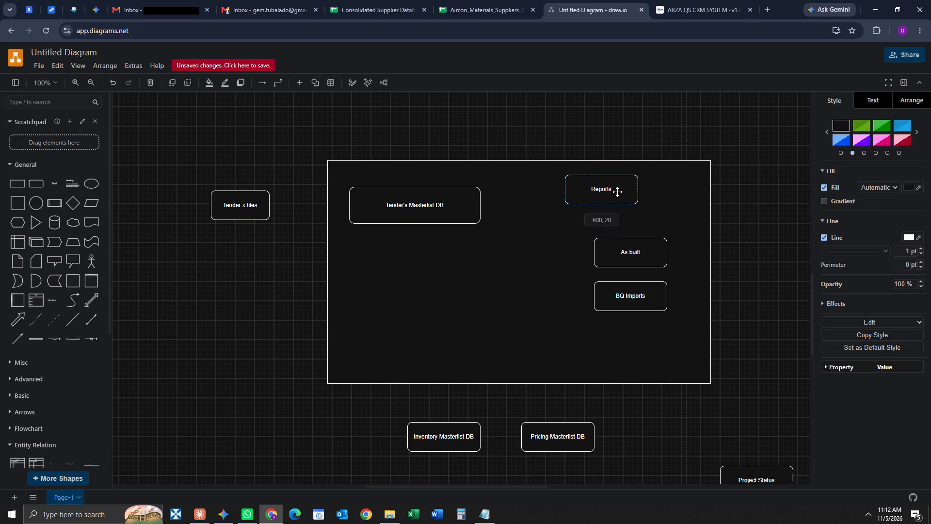
left_click_drag(617, 192, 605, 185)
left_click(510, 164)
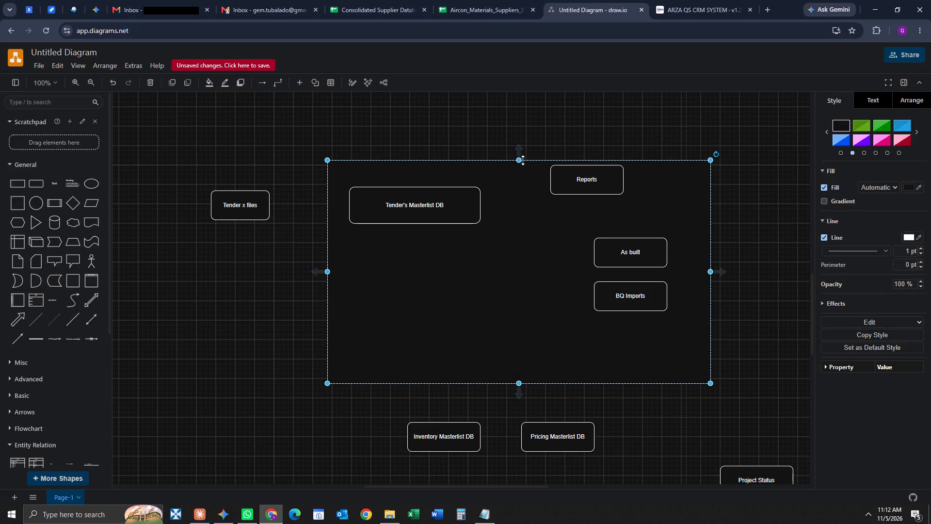
left_click_drag(518, 160, 524, 109)
left_click(597, 178)
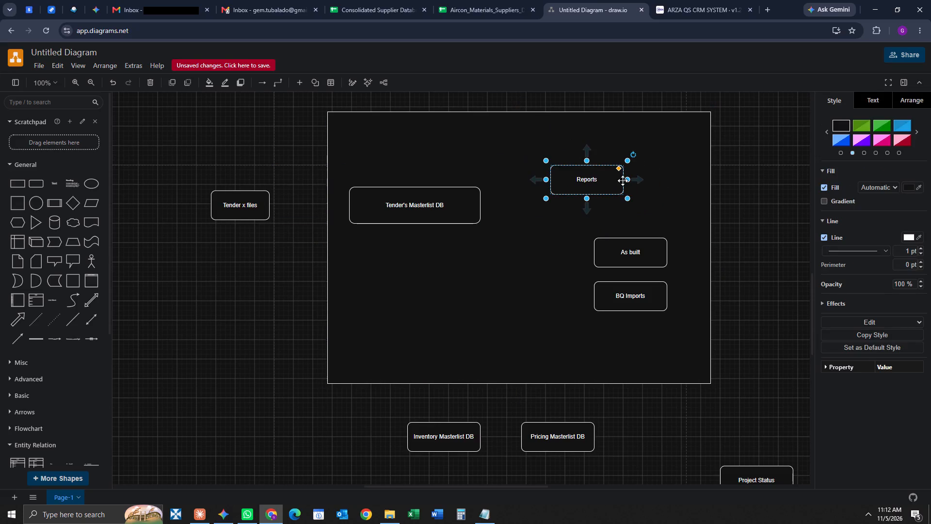
left_click_drag(623, 180, 624, 158)
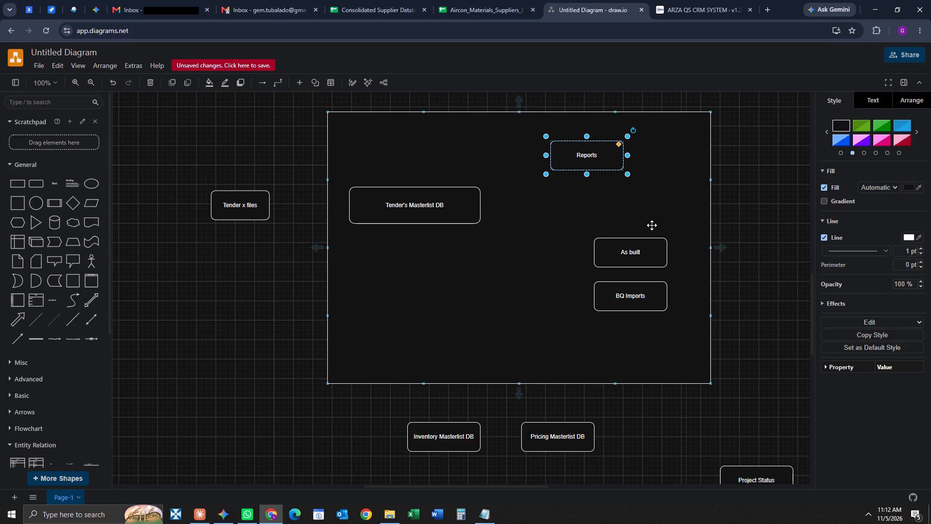
left_click_drag(661, 259, 611, 221)
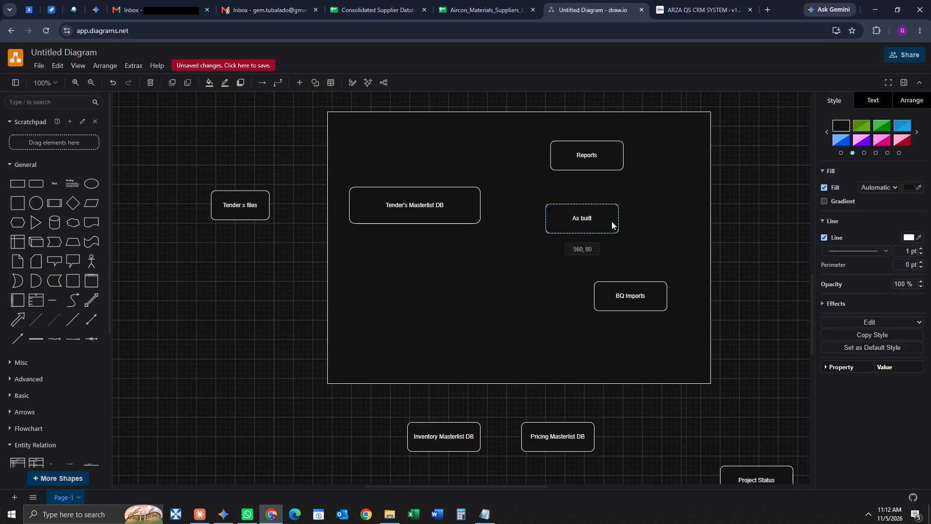
left_click_drag(611, 221, 616, 210)
left_click_drag(654, 297, 651, 295)
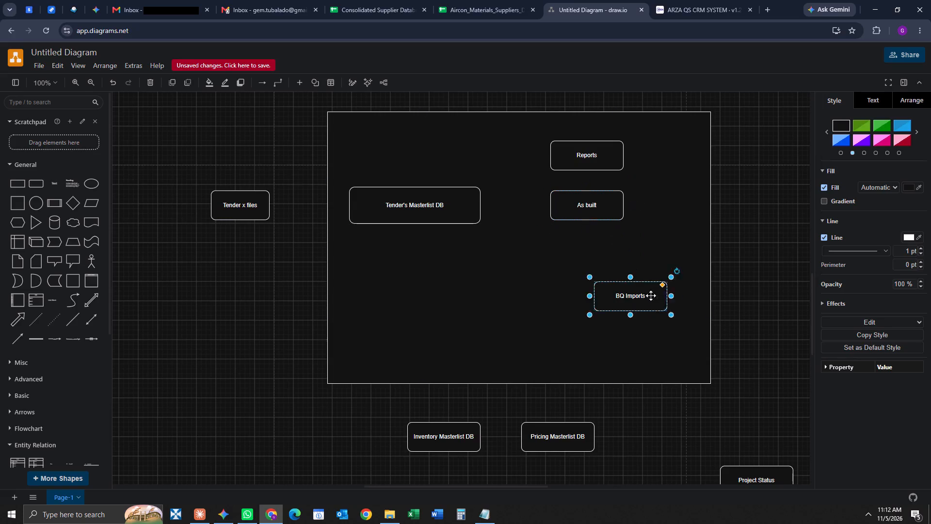
left_click_drag(651, 295, 610, 256)
left_click(505, 246)
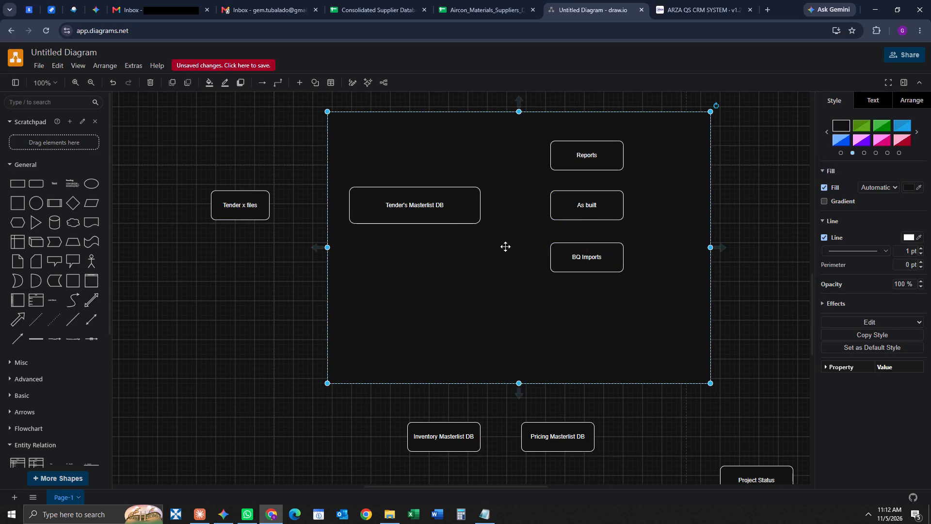
left_click(445, 212)
left_click_drag(466, 211, 482, 210)
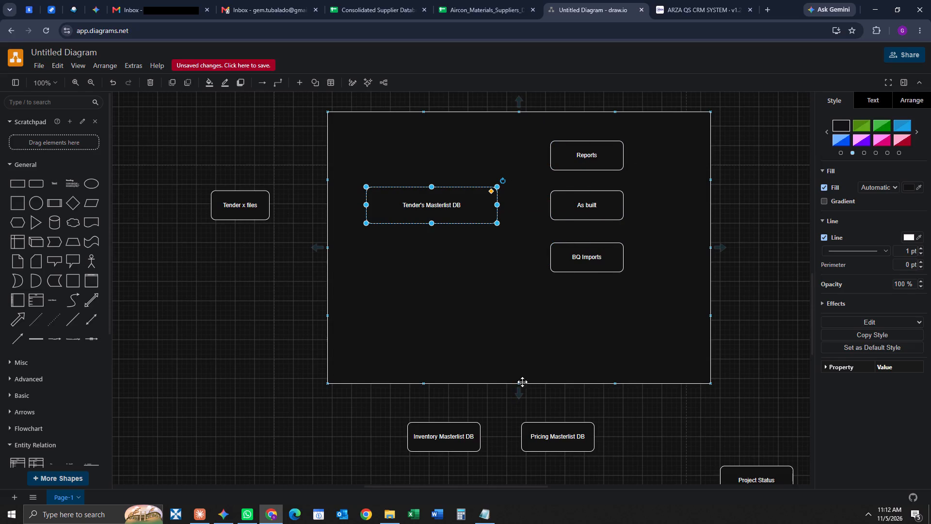
Shrink the large frame on all four sides to fit closely around its four boxes.
left_click_drag(517, 383, 519, 359)
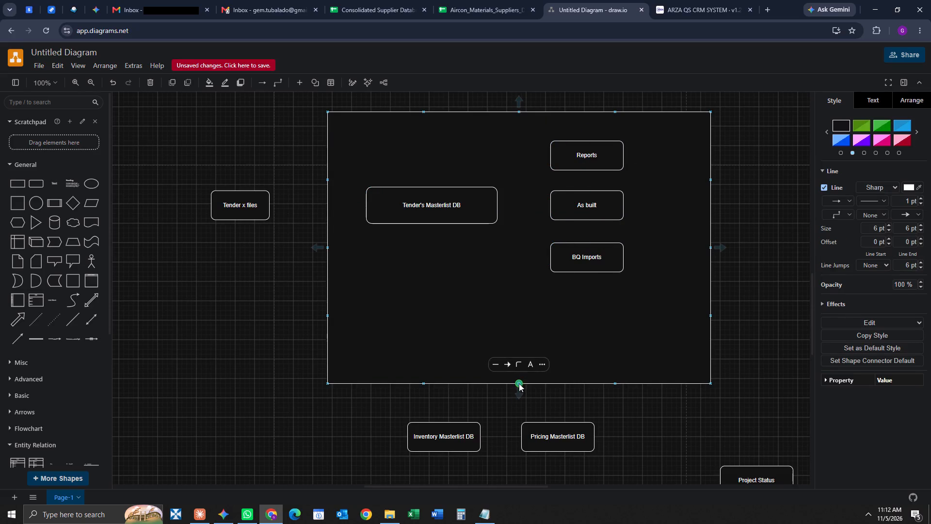
left_click(609, 398)
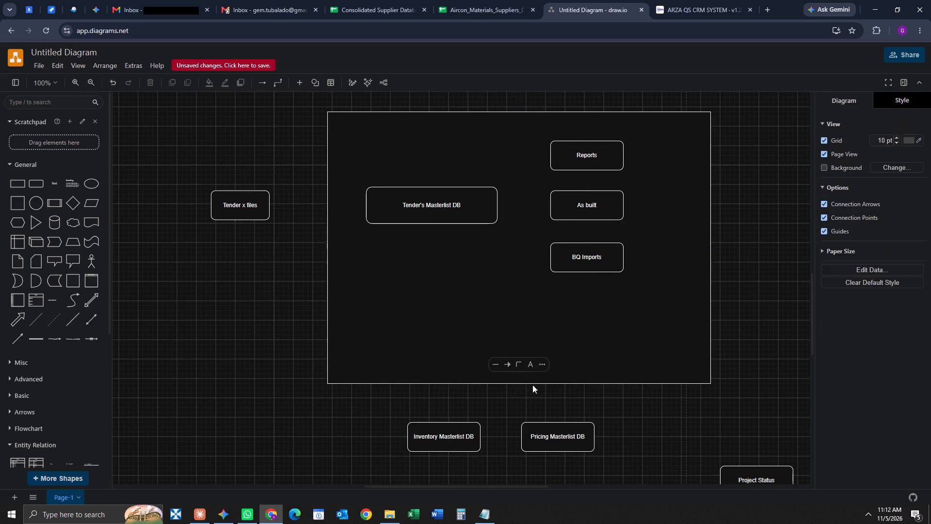
left_click(525, 383)
left_click_drag(520, 384, 527, 296)
left_click_drag(517, 114, 517, 123)
left_click_drag(327, 211, 344, 211)
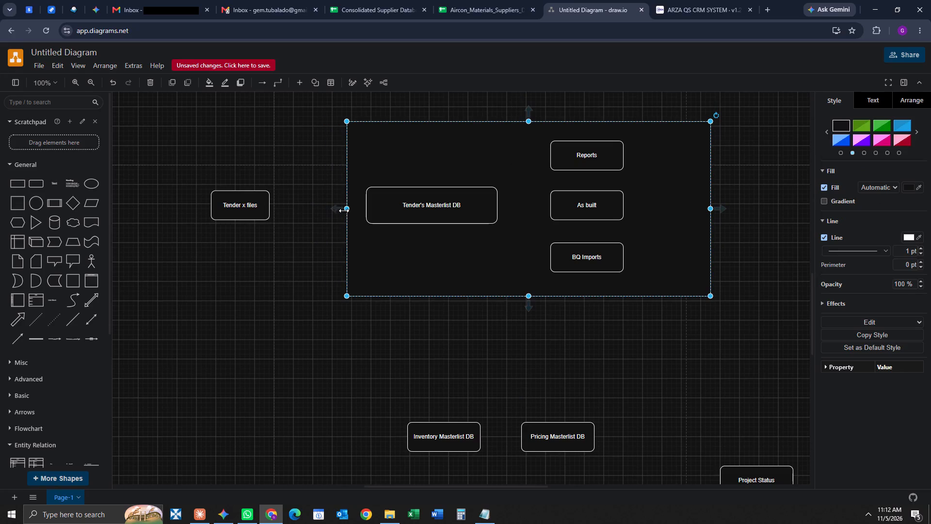
left_click_drag(710, 210, 648, 211)
Move Tender x files slightly closer to the frame and connect it with an arrow to Tender's Masterlist DB.
left_click_drag(259, 199, 271, 199)
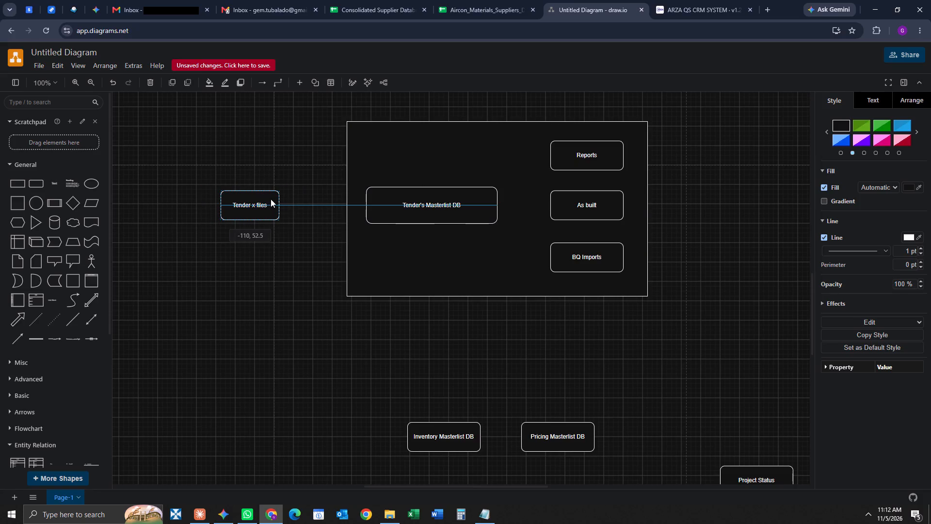
left_click_drag(271, 199, 266, 199)
left_click(697, 258)
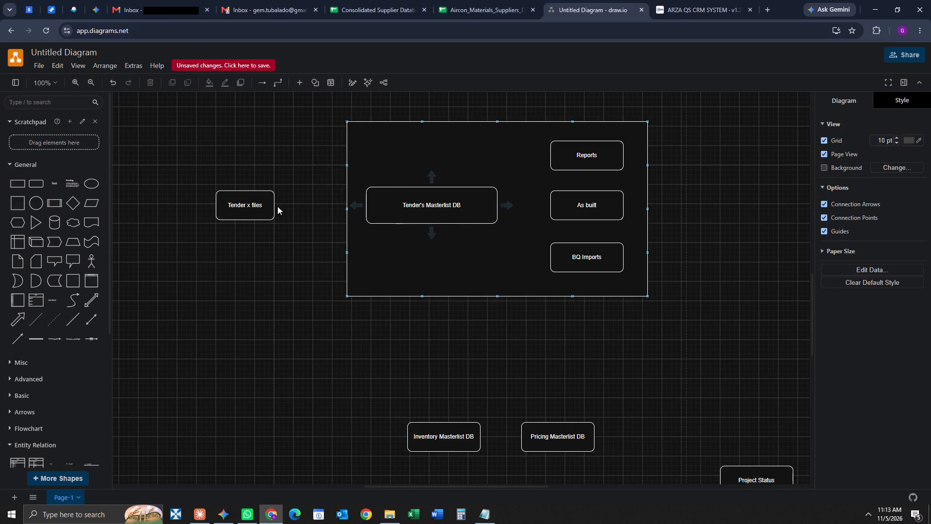
left_click_drag(275, 205, 369, 207)
left_click(502, 256)
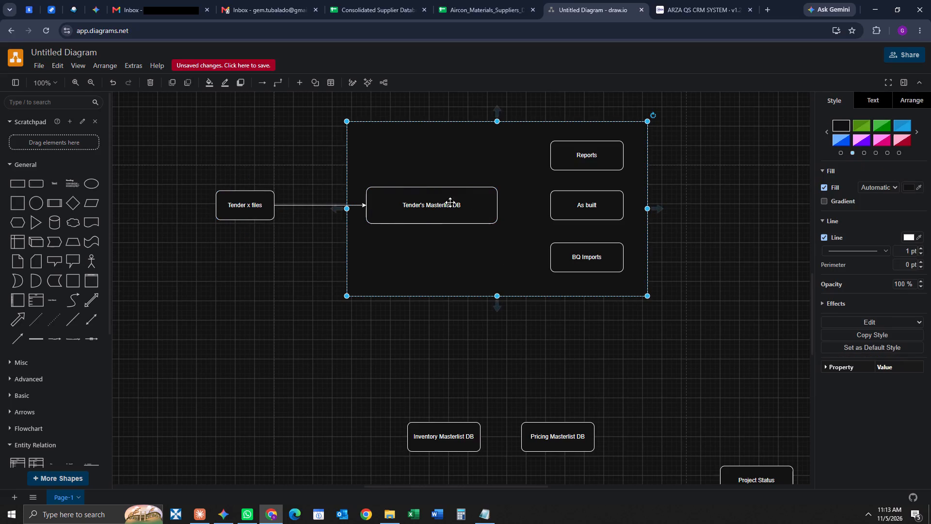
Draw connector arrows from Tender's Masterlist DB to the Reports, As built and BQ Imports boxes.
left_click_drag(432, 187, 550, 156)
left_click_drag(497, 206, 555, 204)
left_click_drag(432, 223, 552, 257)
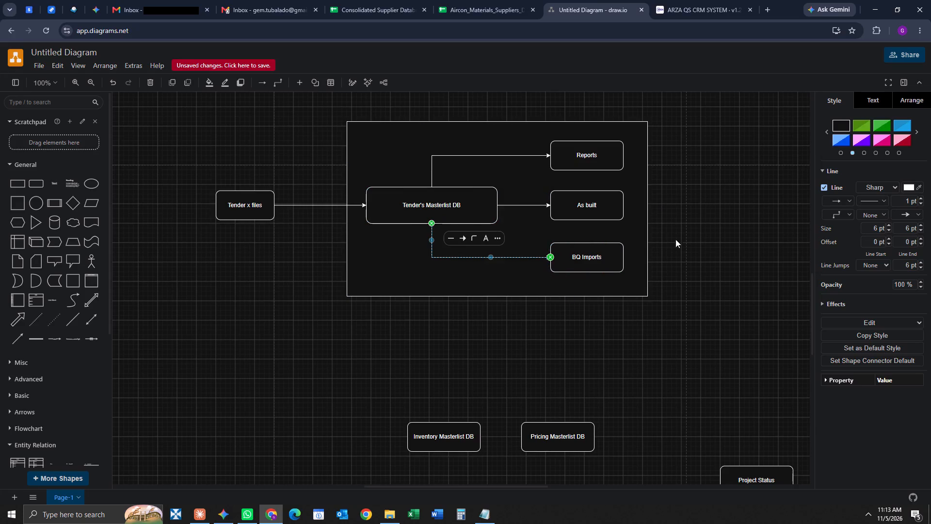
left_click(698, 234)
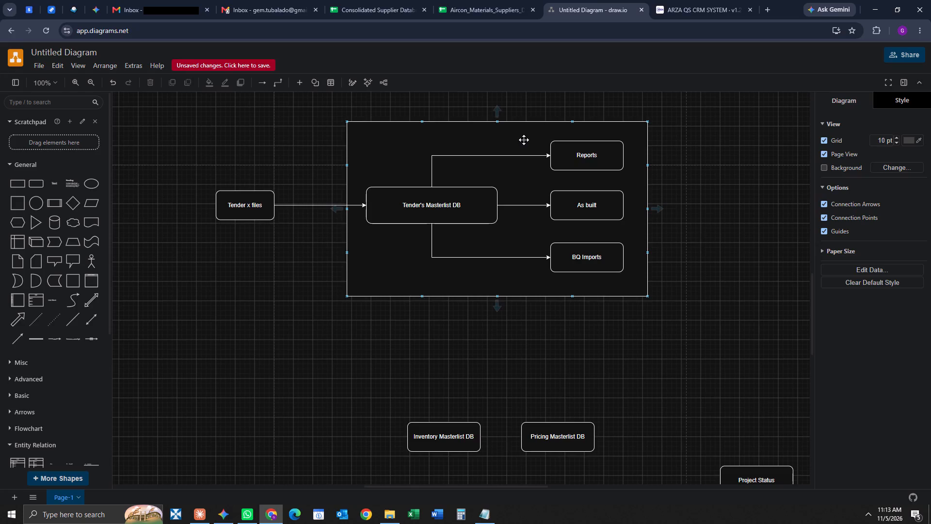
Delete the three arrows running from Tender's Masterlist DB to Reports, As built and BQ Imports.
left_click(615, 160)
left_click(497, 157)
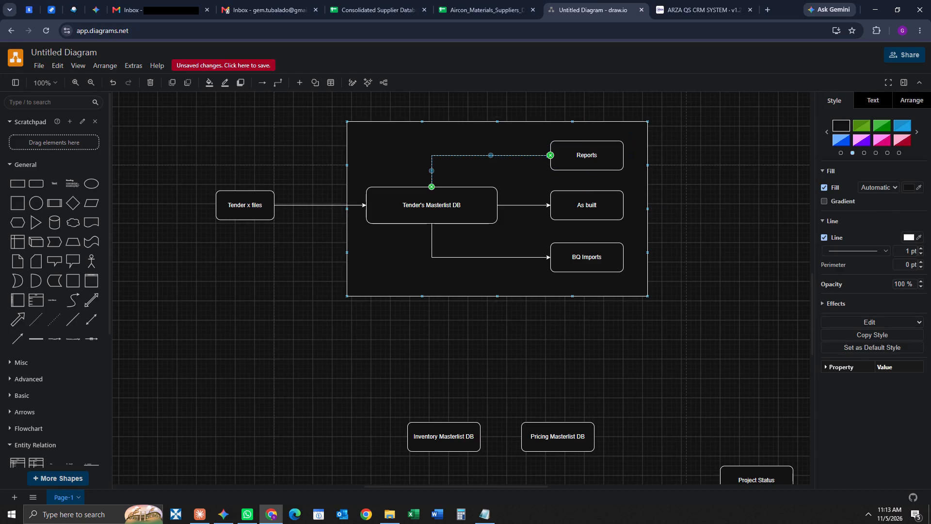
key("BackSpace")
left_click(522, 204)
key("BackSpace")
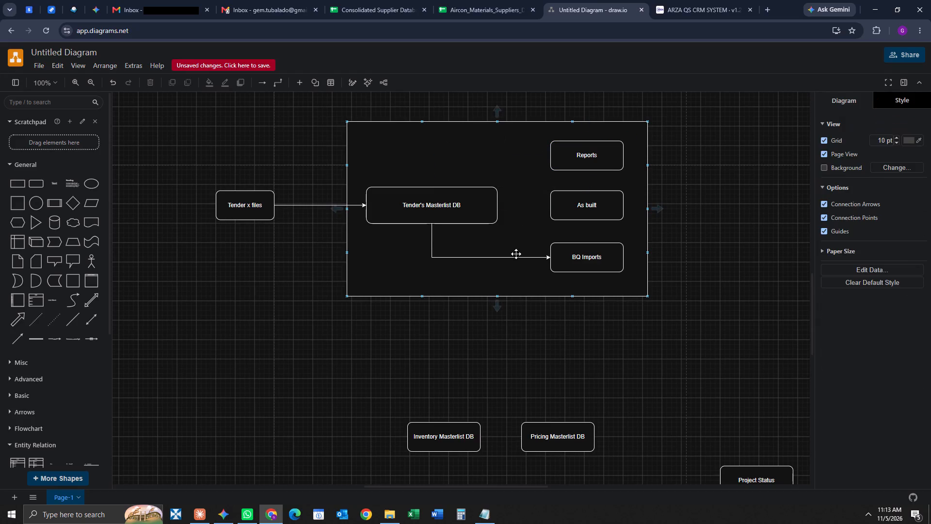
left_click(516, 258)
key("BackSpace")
Widen the large frame by moving its left edge outward toward Tender x files.
left_click(596, 161)
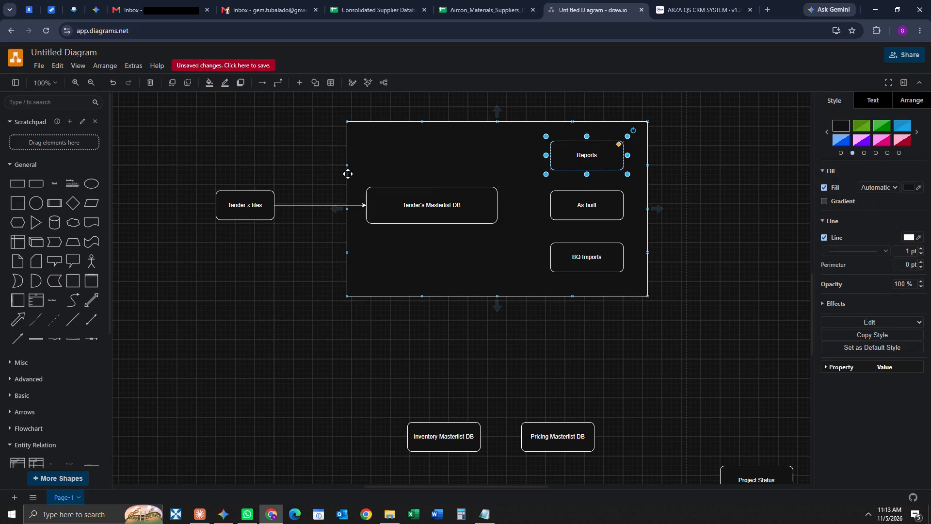
left_click(348, 174)
left_click_drag(349, 210, 325, 210)
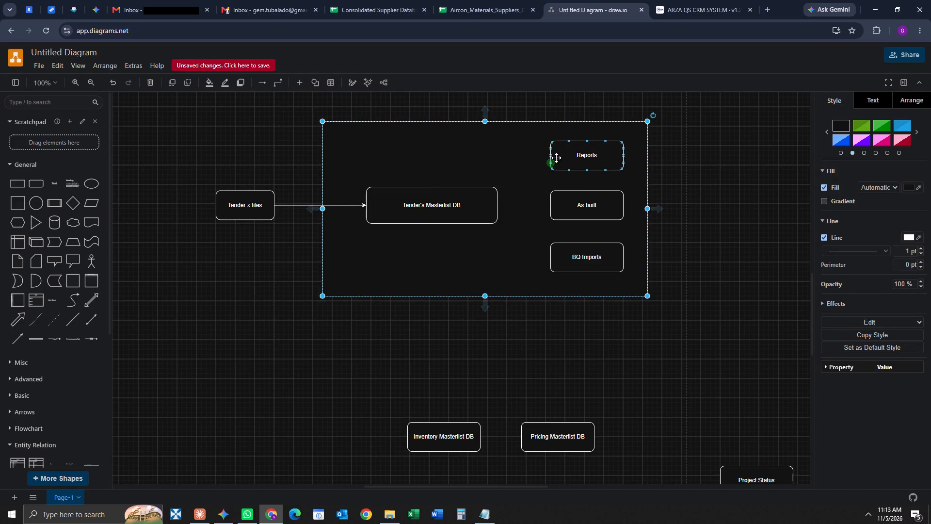
Place the Reports and As built boxes side by side across the frame's top edge, above Tender's Masterlist DB.
left_click_drag(615, 151, 419, 126)
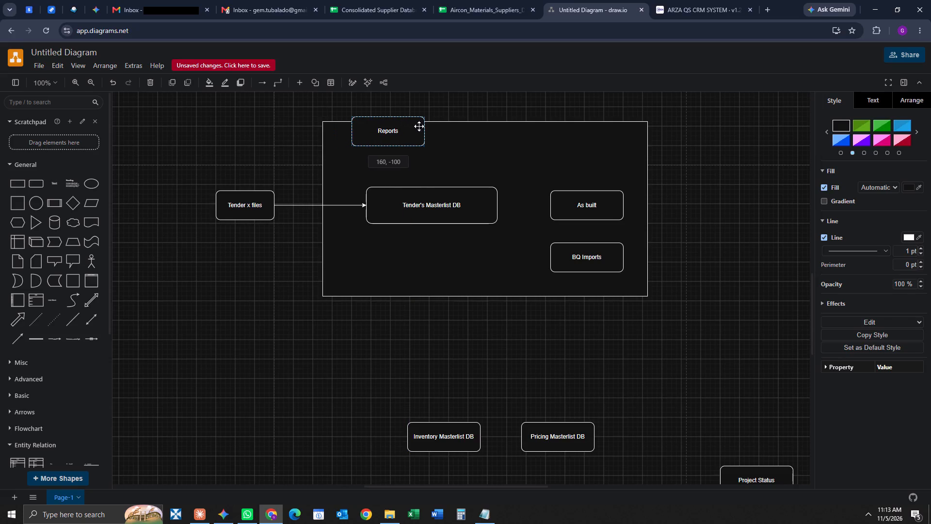
left_click_drag(419, 126, 433, 126)
left_click_drag(609, 204, 594, 180)
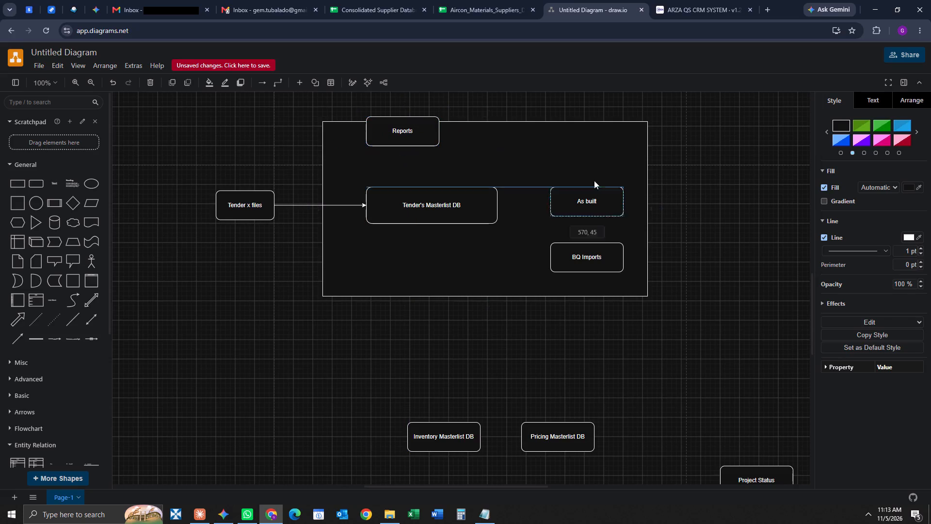
left_click_drag(594, 180, 515, 129)
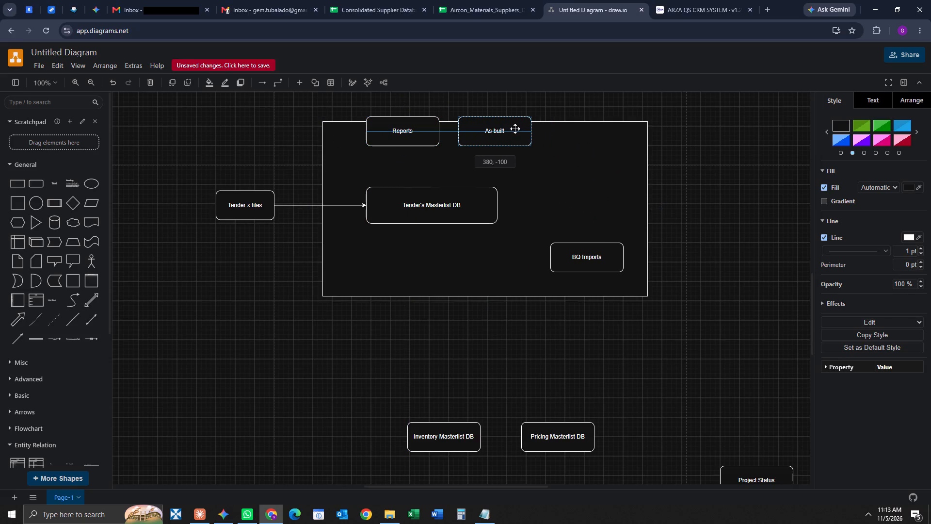
left_click_drag(515, 129, 520, 129)
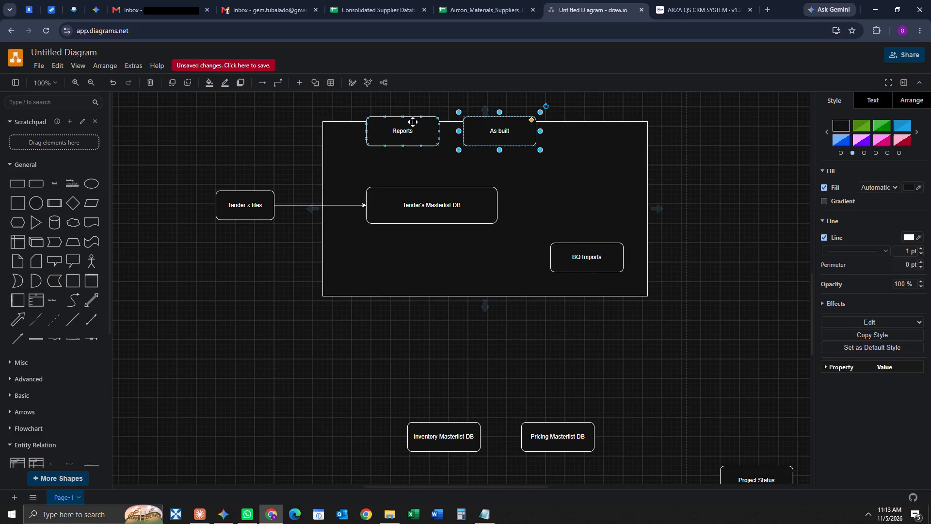
Rearrange the row across the frame's top edge into the order BQ Imports, As built, Reports, evenly spaced and level.
left_click_drag(413, 122, 690, 157)
left_click(603, 254)
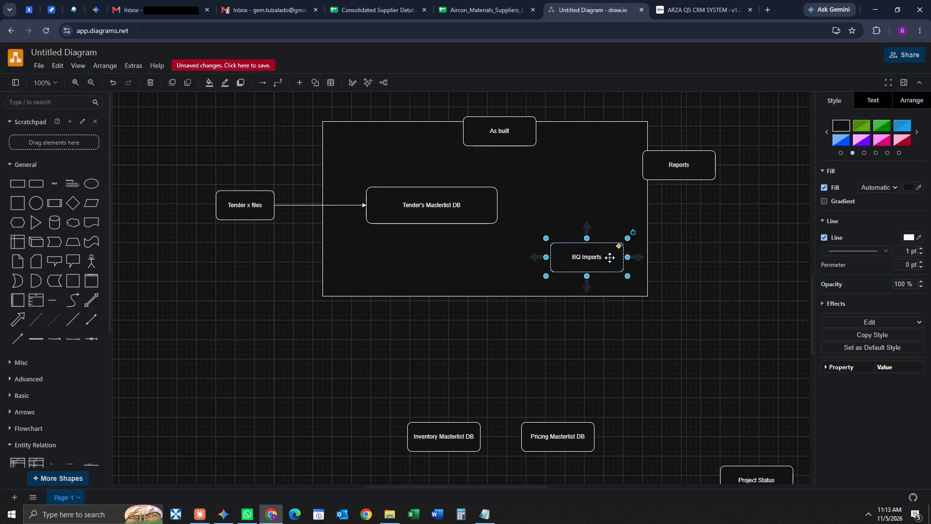
left_click_drag(609, 258, 417, 132)
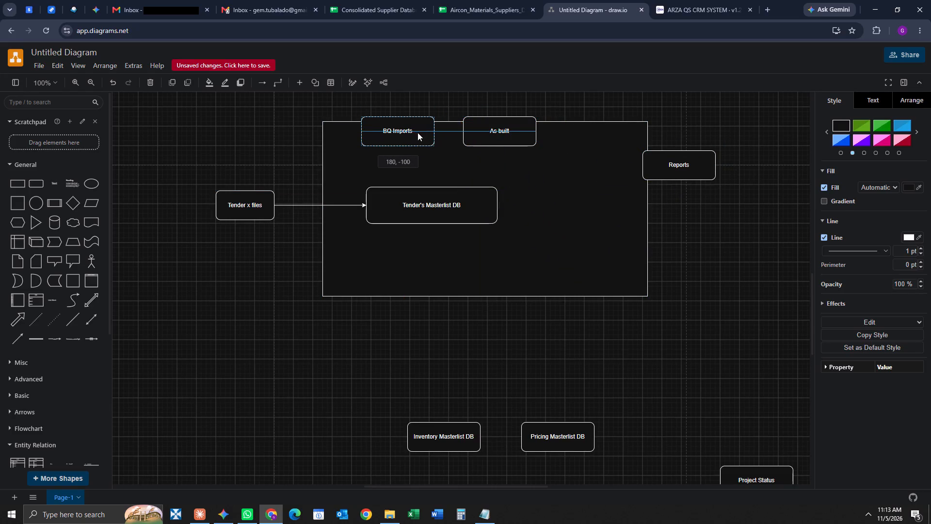
left_click_drag(417, 132, 424, 131)
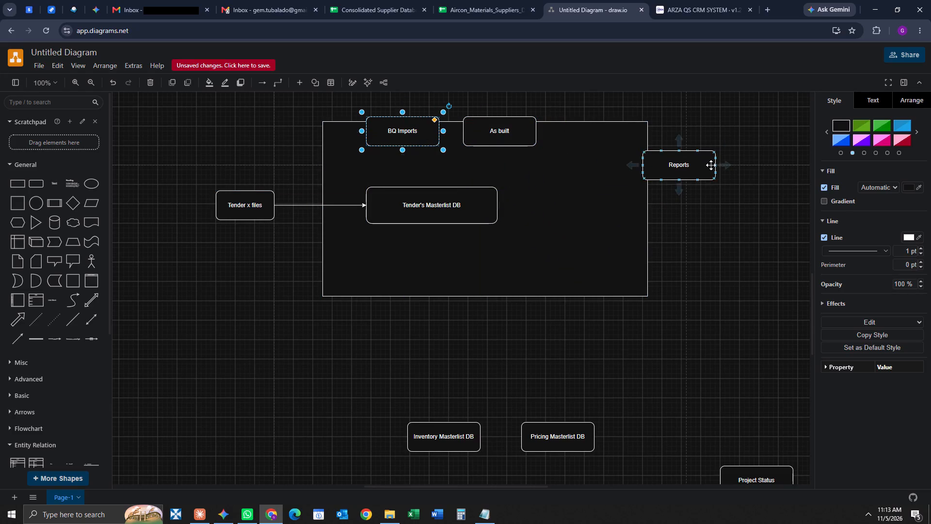
left_click_drag(711, 165, 631, 130)
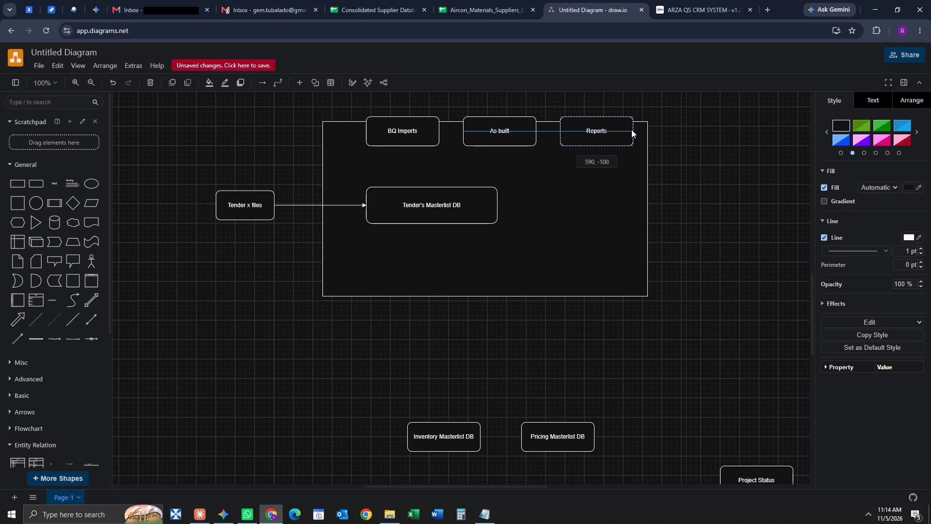
left_click_drag(631, 130, 628, 130)
Enlarge the frame around the three boxes, raising its top edge to a height of about 410 and moving its right edge slightly outward.
left_click(607, 206)
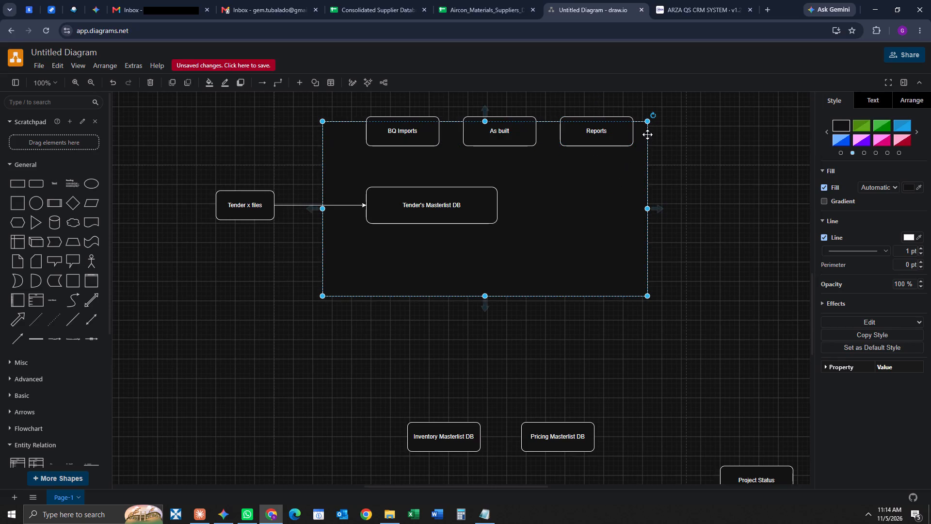
left_click(647, 134)
left_click_drag(487, 120, 492, 98)
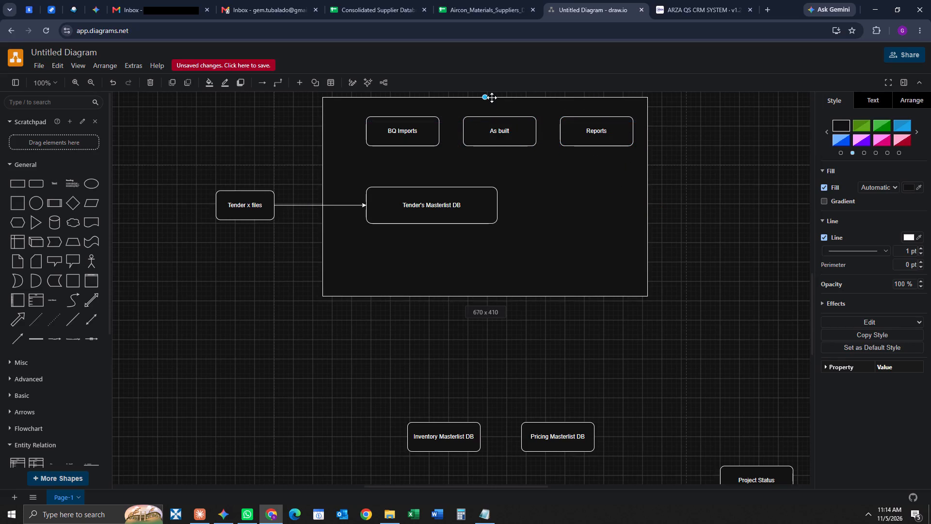
left_click_drag(492, 98, 491, 97)
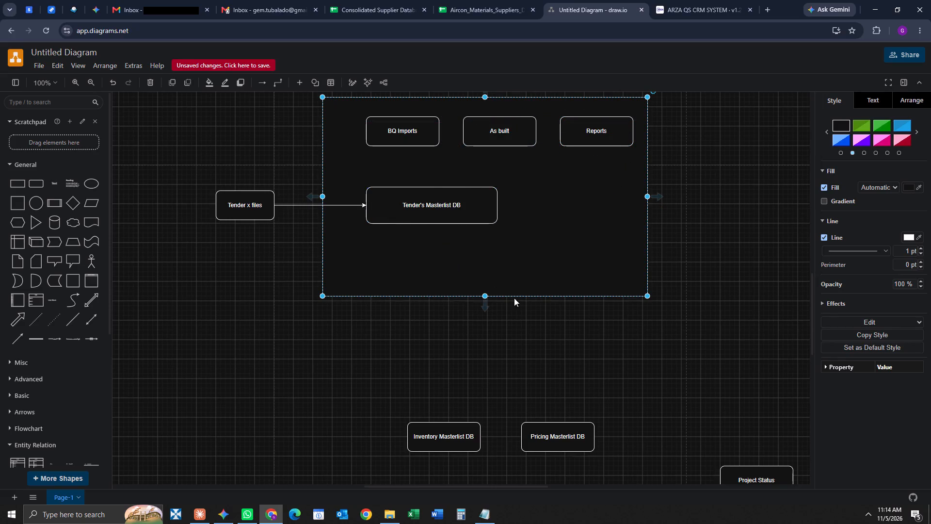
left_click_drag(646, 195, 655, 194)
left_click(692, 249)
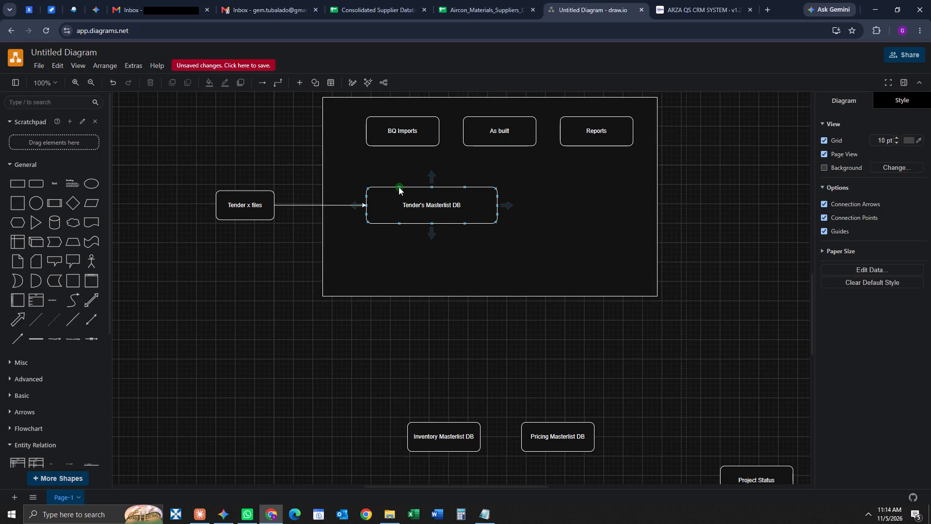
Draw a connector arrow from the top of Tender's Masterlist DB to the bottom of BQ Imports.
left_click_drag(433, 186, 401, 147)
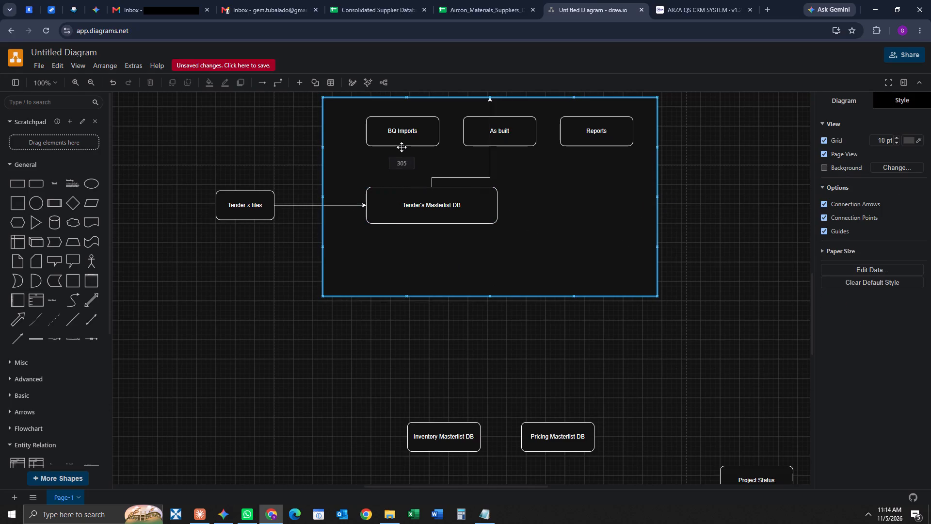
left_click_drag(401, 147, 402, 142)
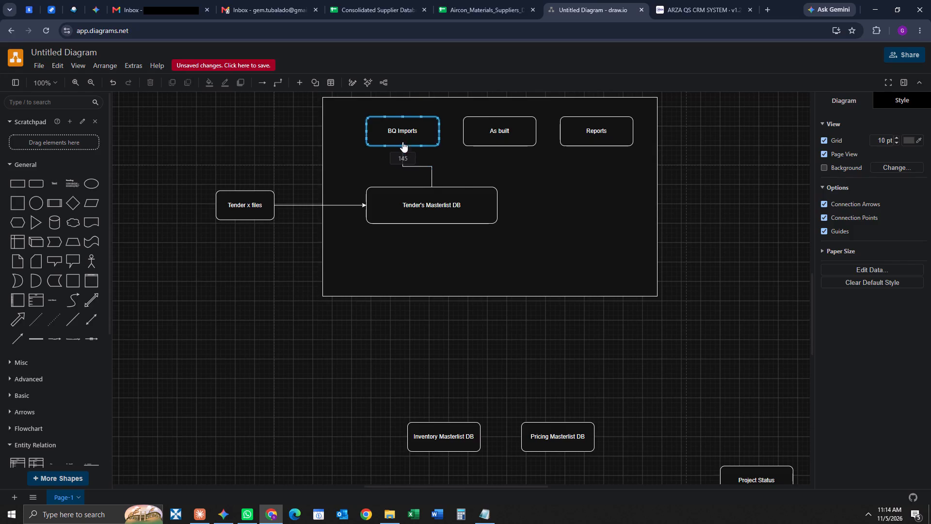
left_click(481, 175)
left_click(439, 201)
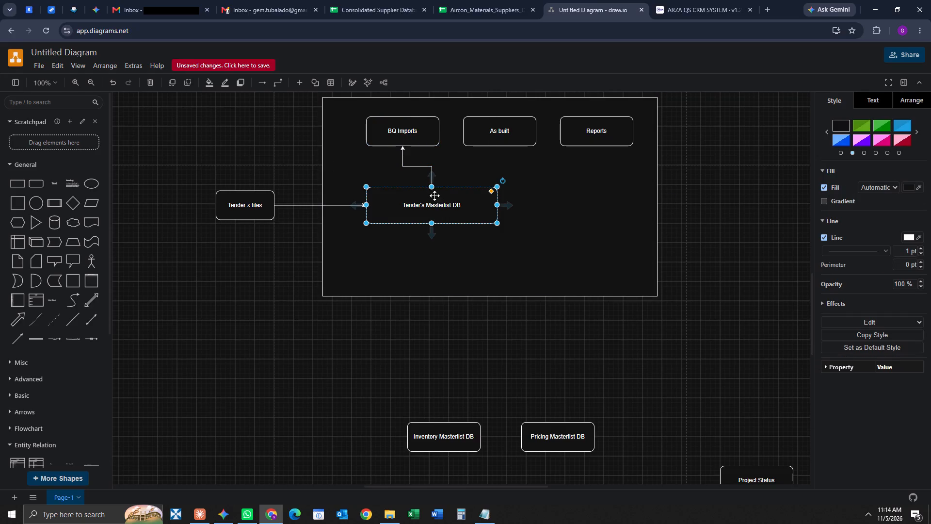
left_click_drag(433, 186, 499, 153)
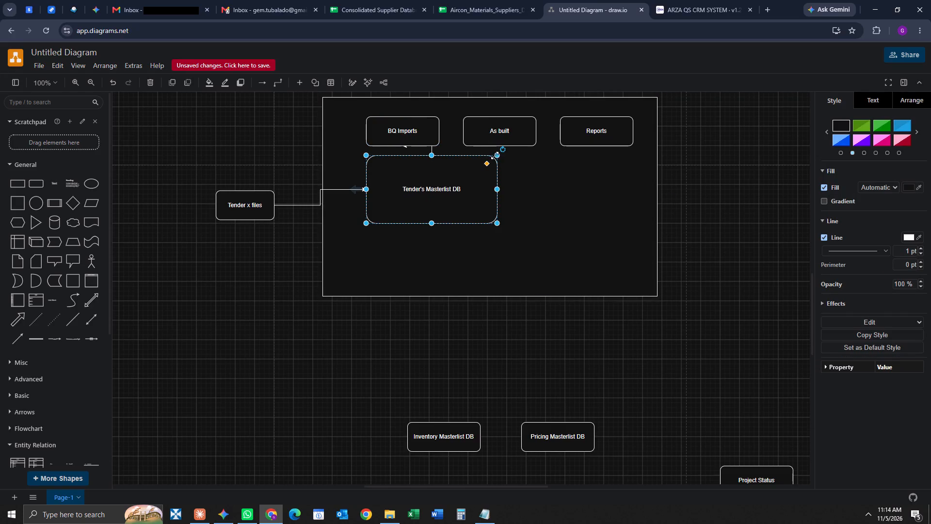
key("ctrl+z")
Draw connector arrows from the top of Tender's Masterlist DB to the bottoms of As built and Reports.
left_click(587, 224)
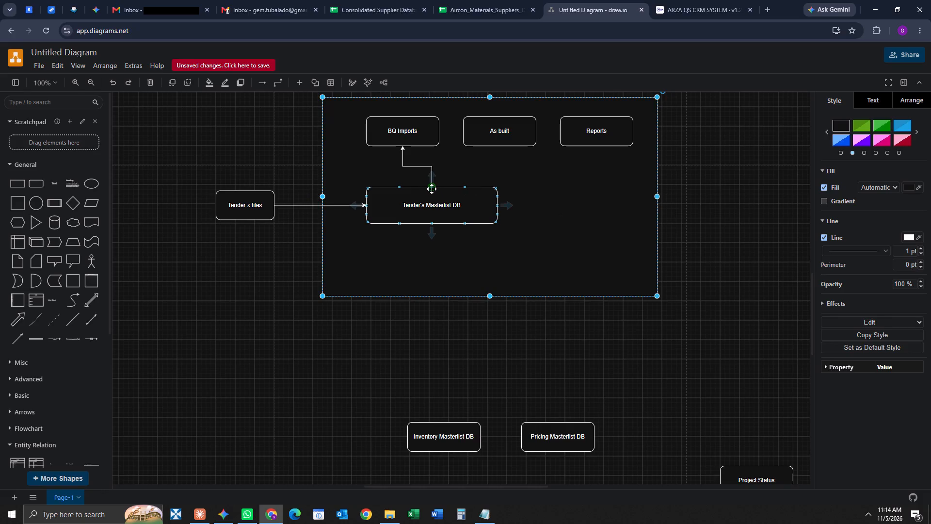
left_click_drag(431, 189, 497, 148)
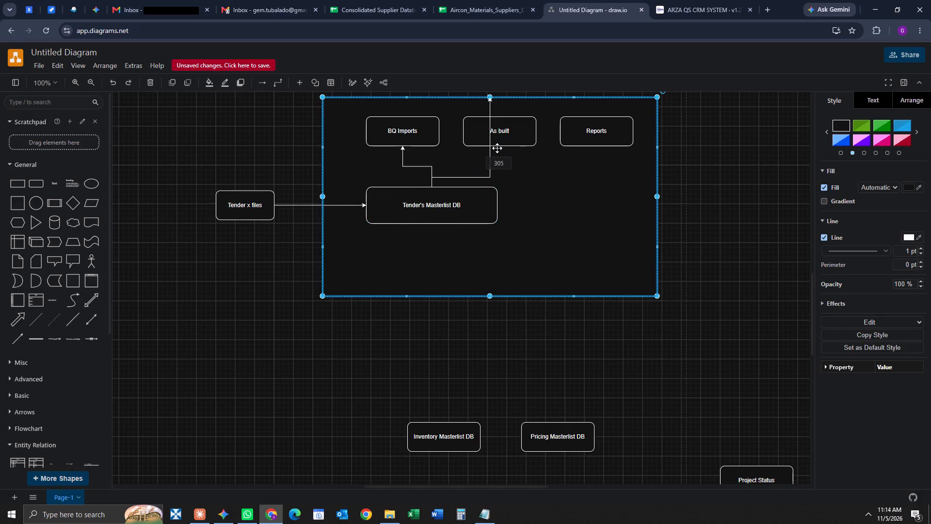
left_click_drag(497, 148, 507, 143)
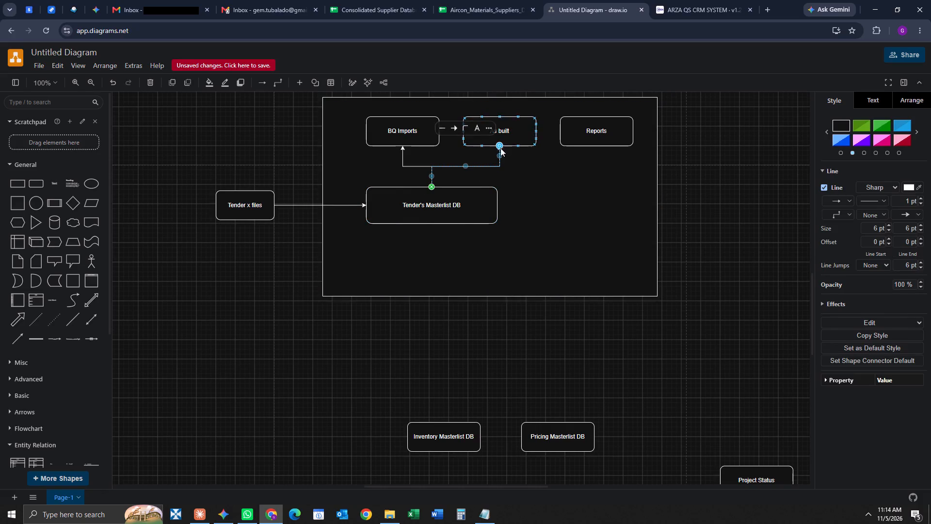
left_click(544, 204)
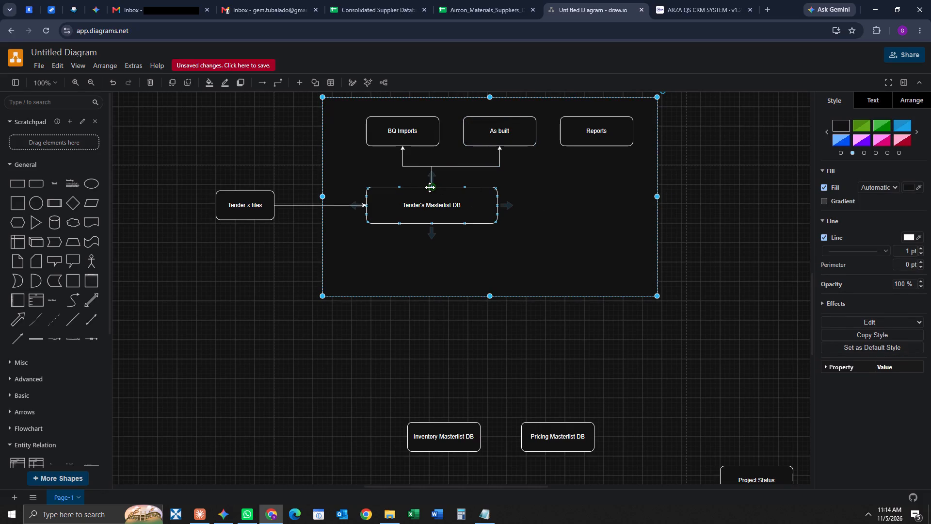
left_click_drag(430, 187, 601, 144)
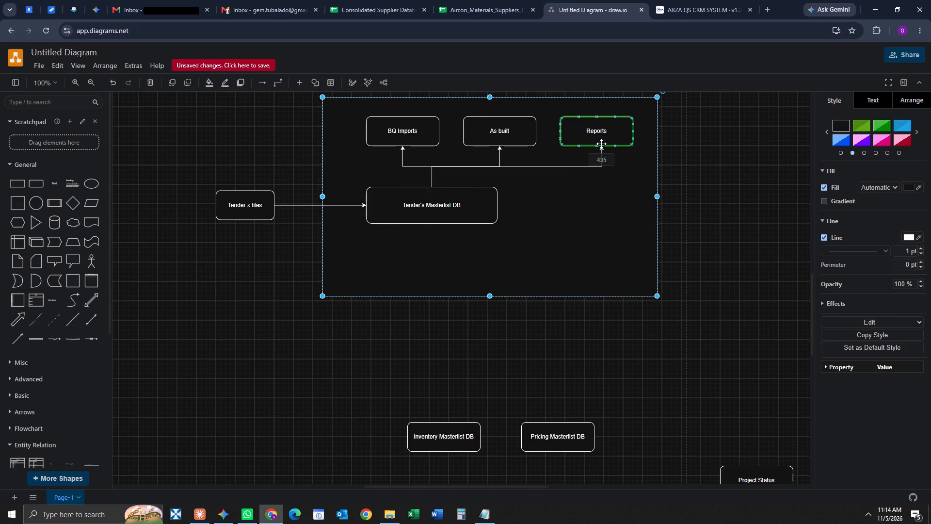
left_click_drag(601, 144, 596, 144)
left_click(724, 184)
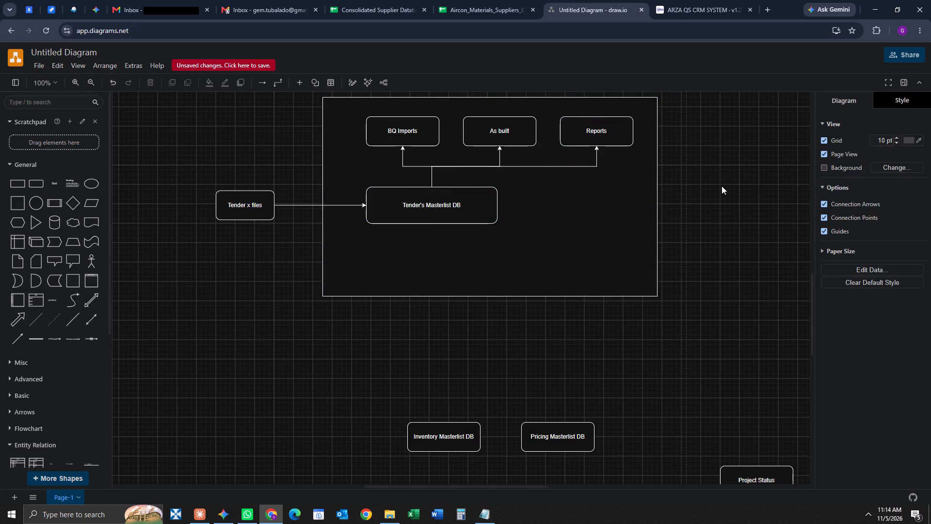
Duplicate the Tender x files box and place the copy outside the frame's right side, level with the original.
middle_click_drag(722, 186, 672, 209)
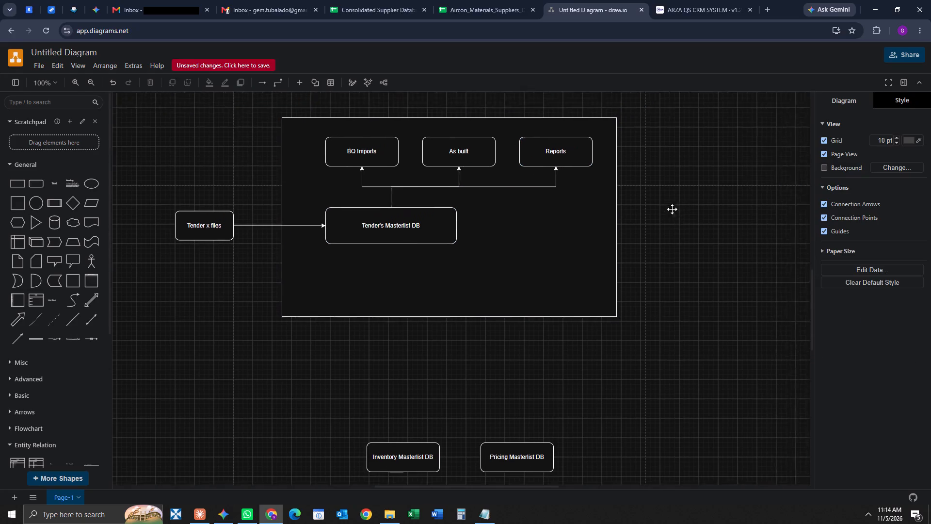
middle_click_drag(672, 209, 663, 212)
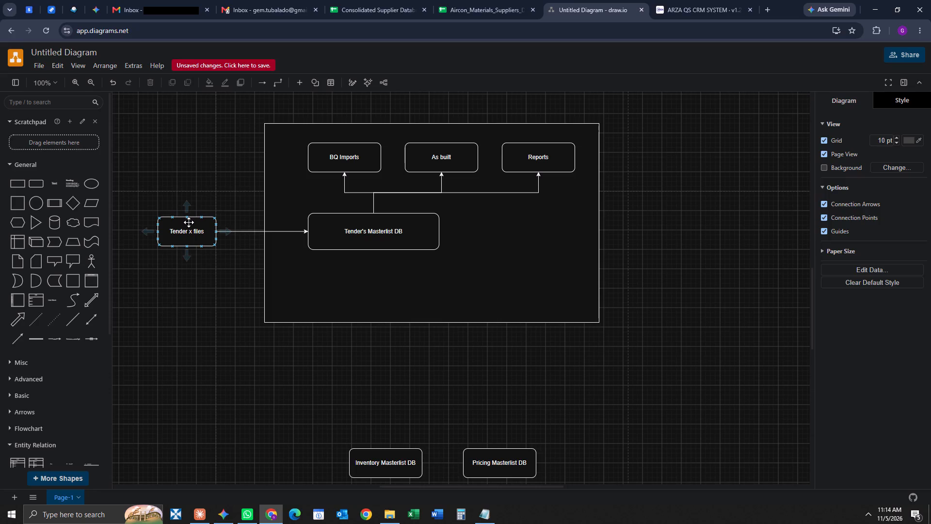
left_click(189, 222)
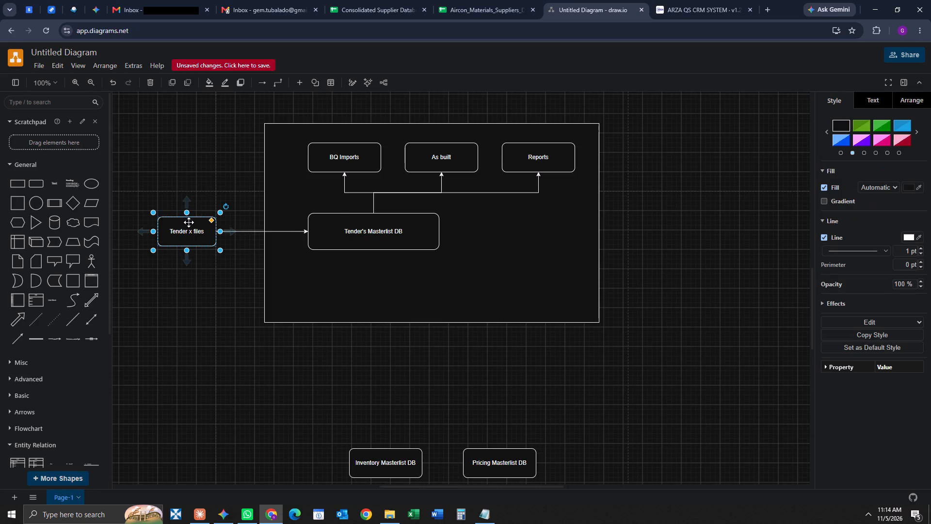
key("ctrl+c")
key("ctrl+v")
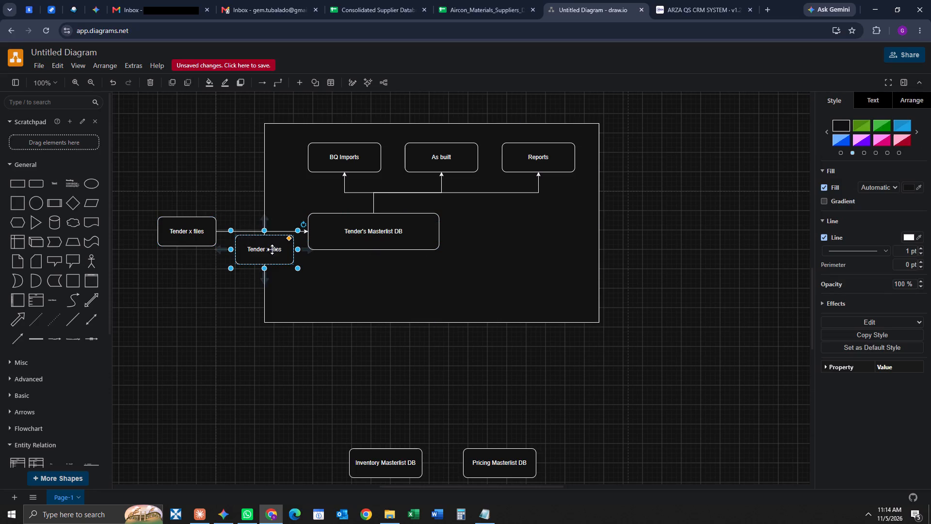
left_click_drag(272, 249, 700, 229)
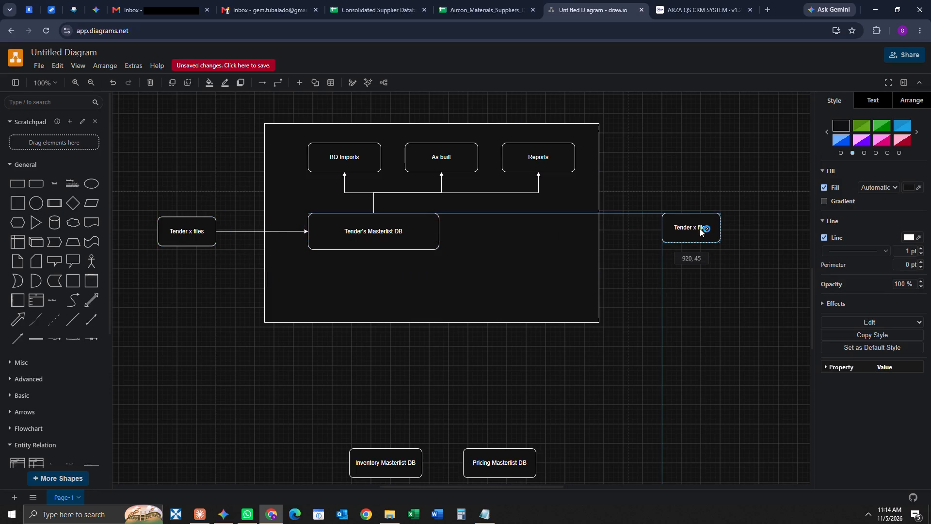
left_click_drag(700, 229, 699, 231)
left_click(703, 290)
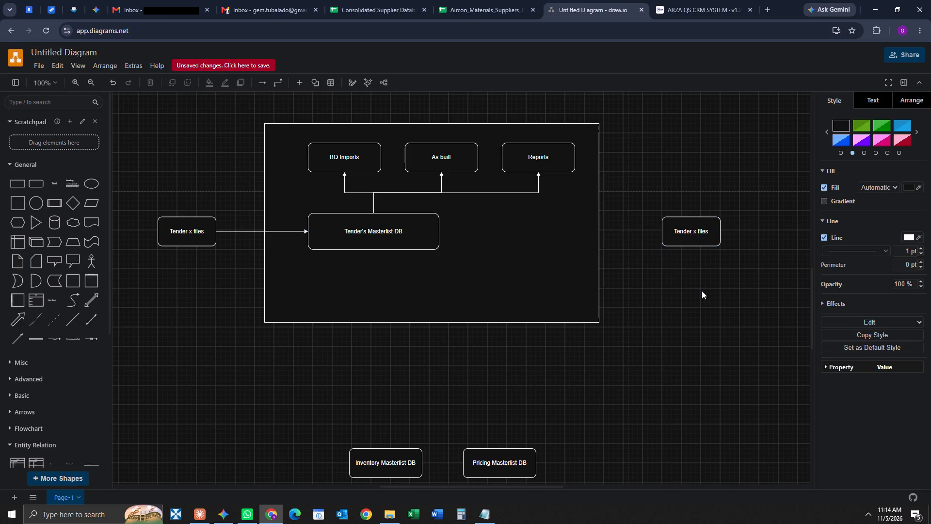
Relabel the copied Tender x files box as "Export Tender Status".
double_click(699, 232)
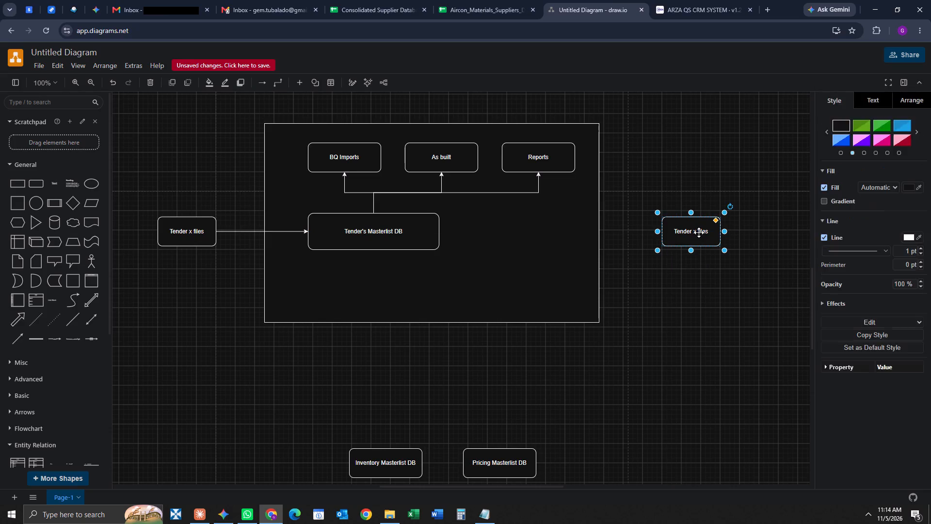
type("Export")
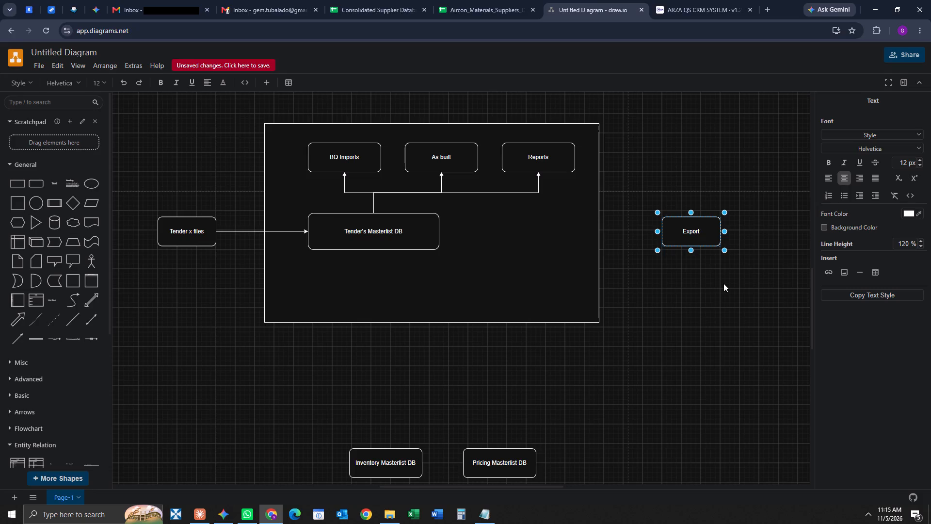
key("space")
type("Tedner")
key("space")
key("BackSpace")
key("BackSpace")
key("BackSpace")
key("BackSpace")
key("BackSpace")
type("ne")
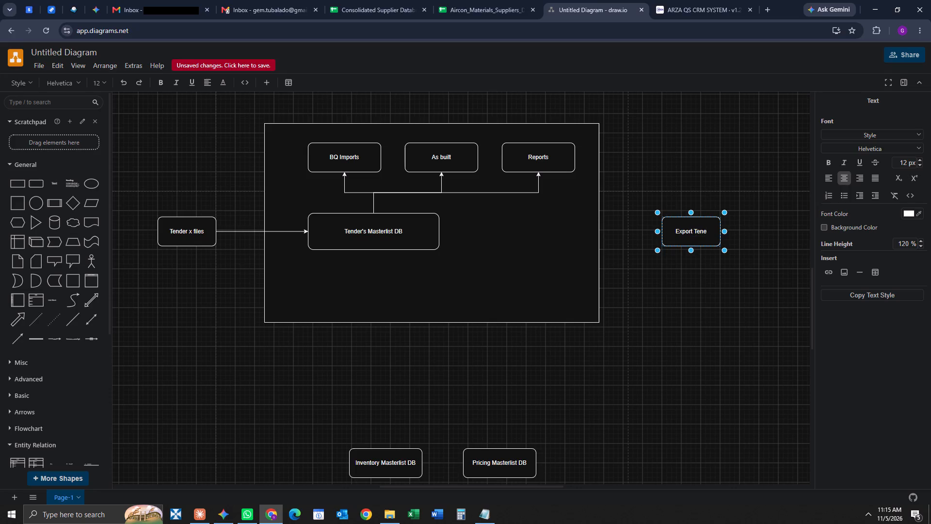
key("BackSpace")
type("der Status")
left_click(709, 343)
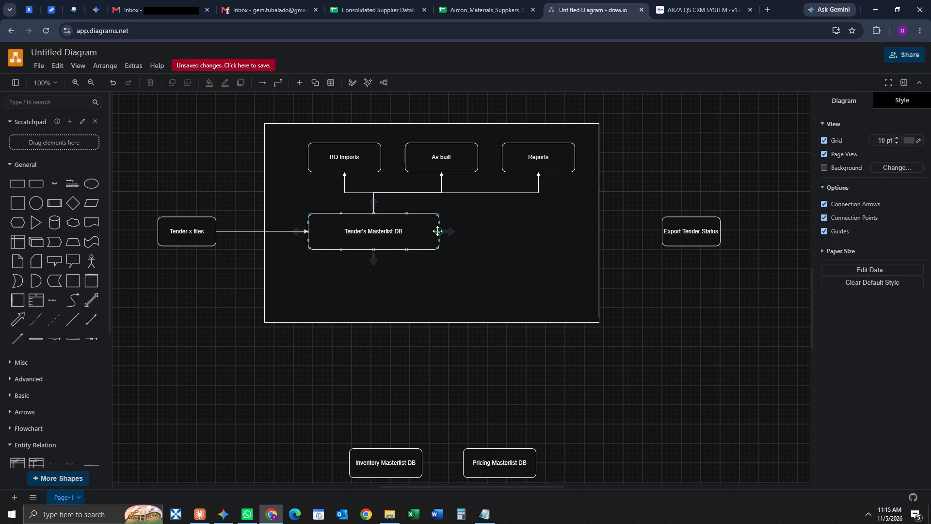
Draw a connector arrow from the right side of Tender's Masterlist DB to the Export Tender Status box.
left_click_drag(438, 231, 661, 230)
left_click(664, 276)
Shorten the large frame by raising its bottom edge closer to Tender's Masterlist DB.
left_click(489, 289)
left_click_drag(429, 322, 433, 293)
left_click(589, 365)
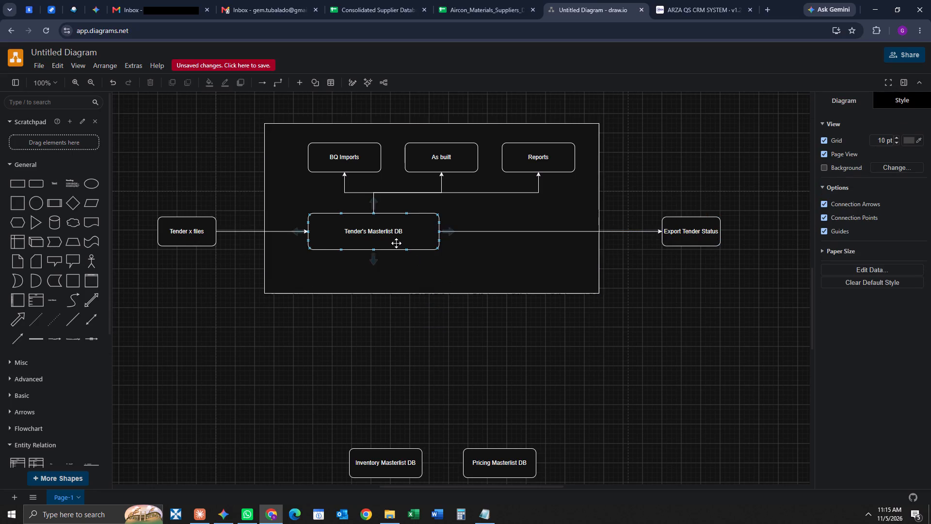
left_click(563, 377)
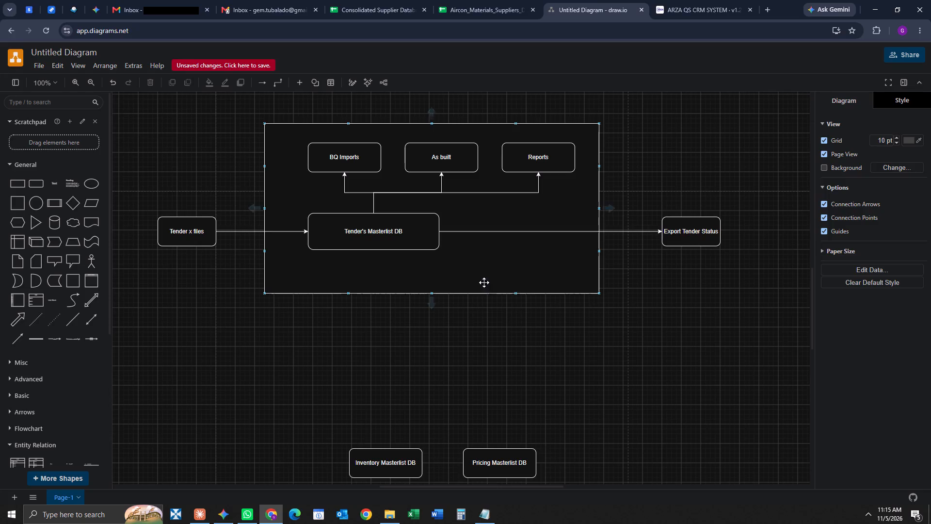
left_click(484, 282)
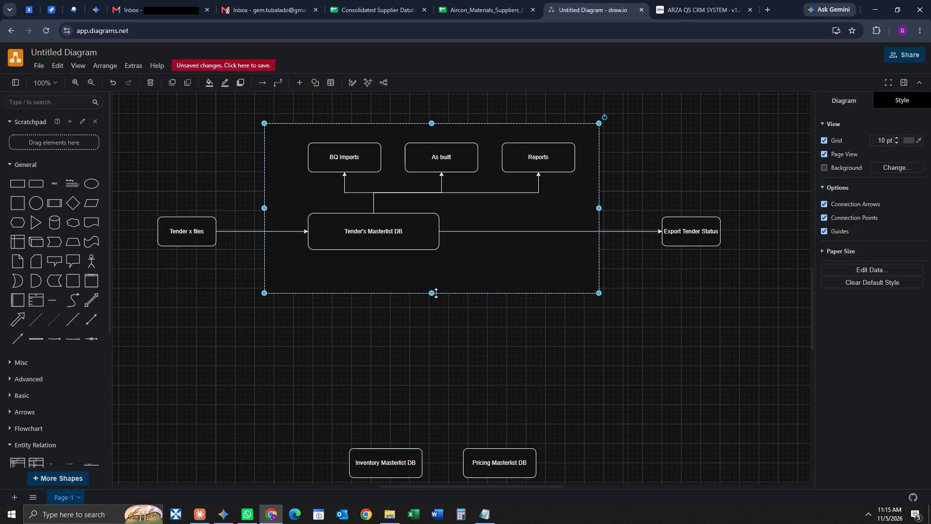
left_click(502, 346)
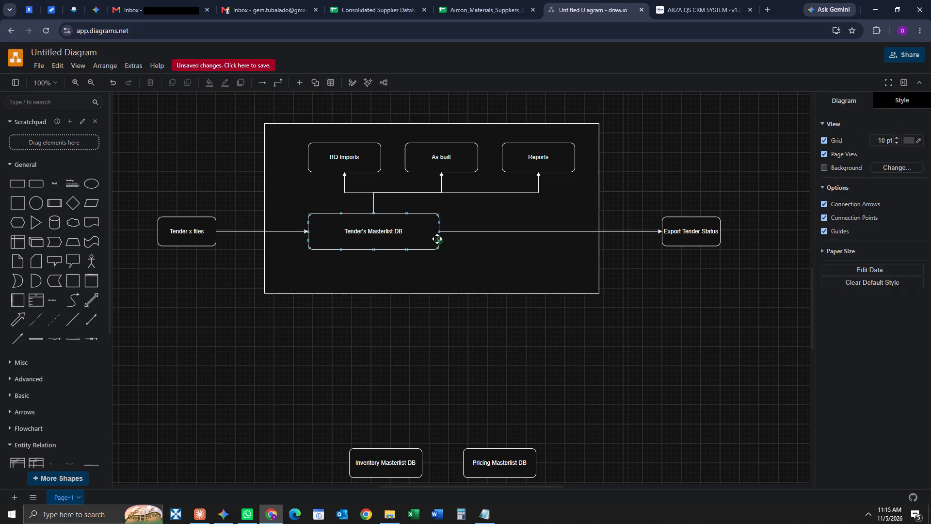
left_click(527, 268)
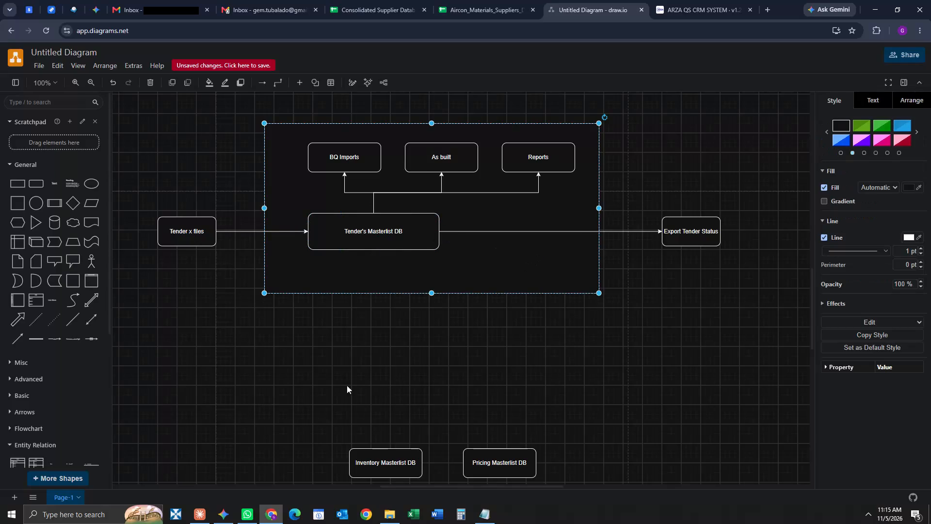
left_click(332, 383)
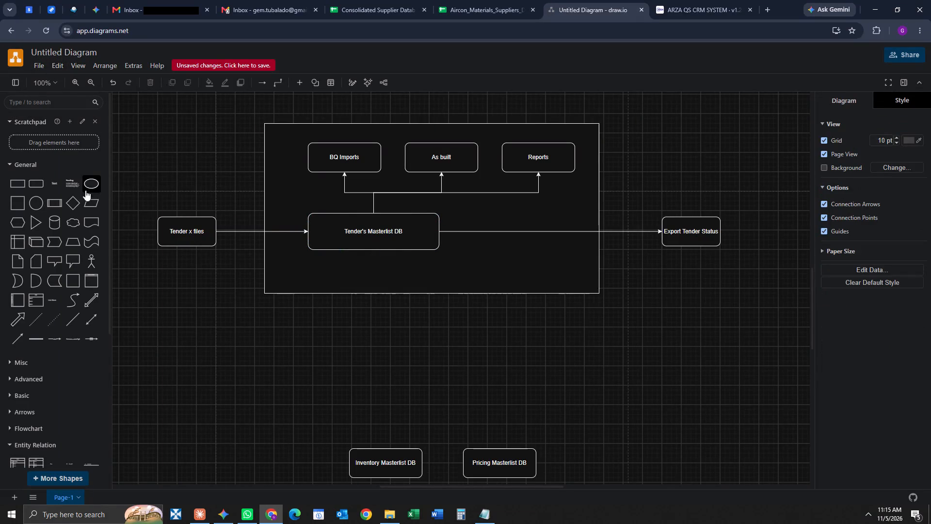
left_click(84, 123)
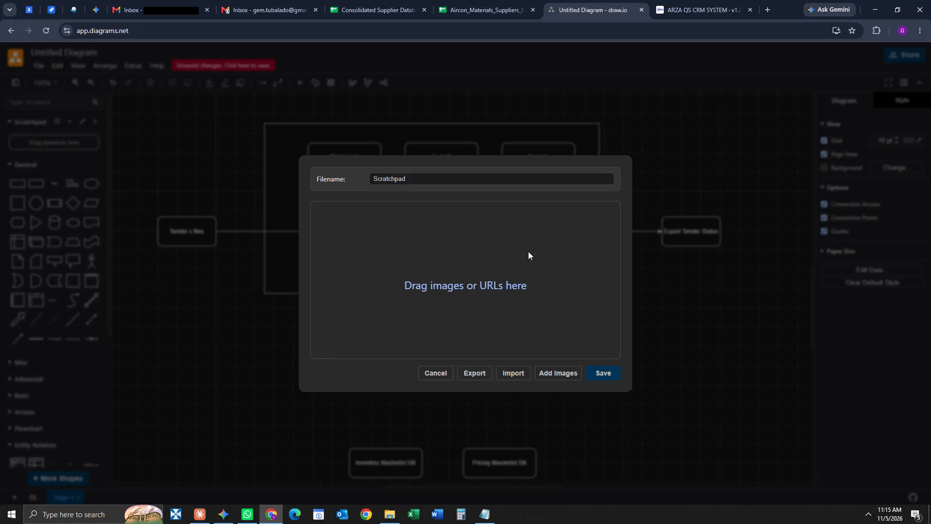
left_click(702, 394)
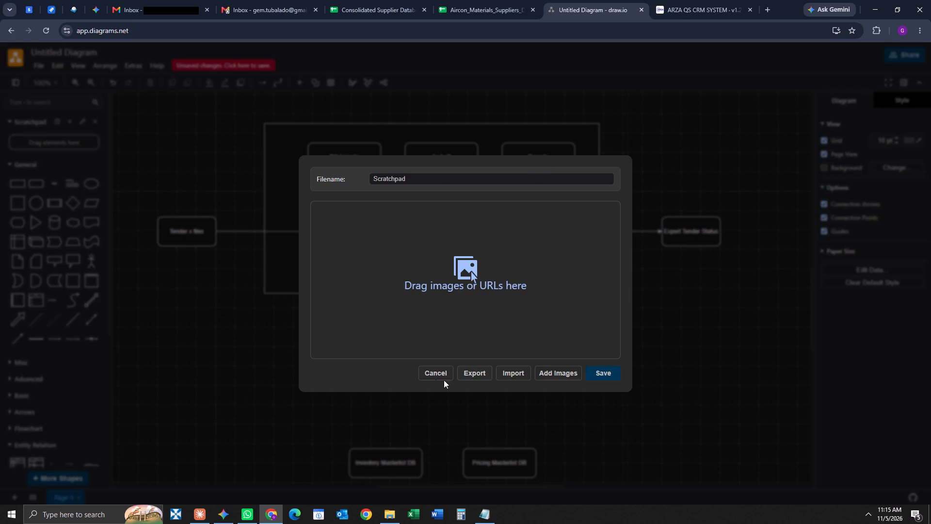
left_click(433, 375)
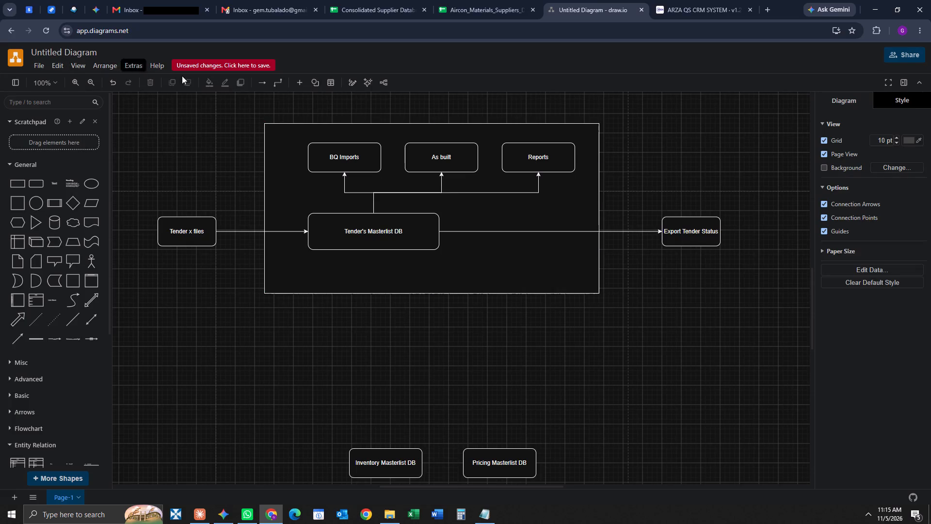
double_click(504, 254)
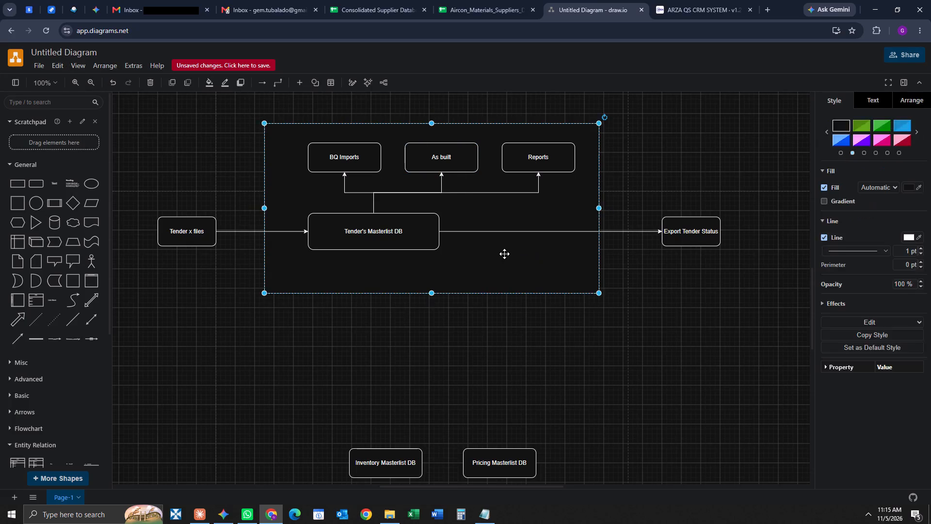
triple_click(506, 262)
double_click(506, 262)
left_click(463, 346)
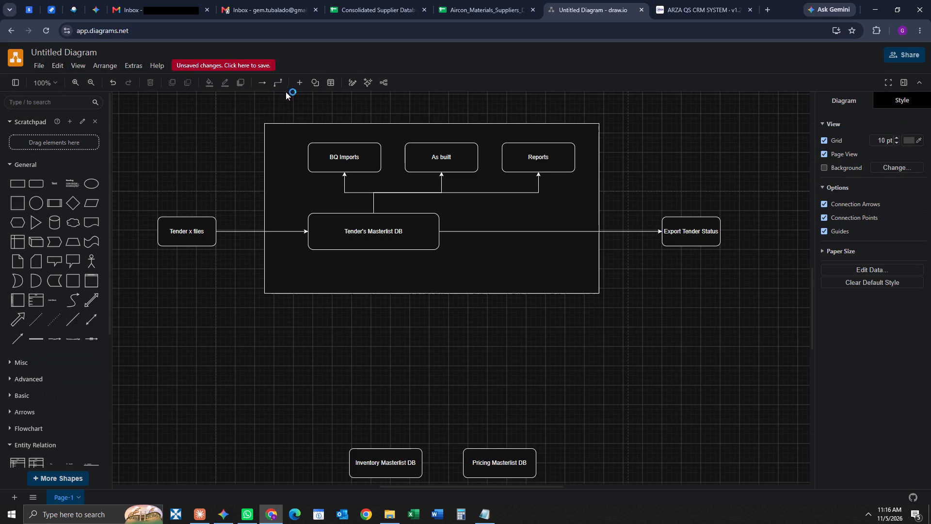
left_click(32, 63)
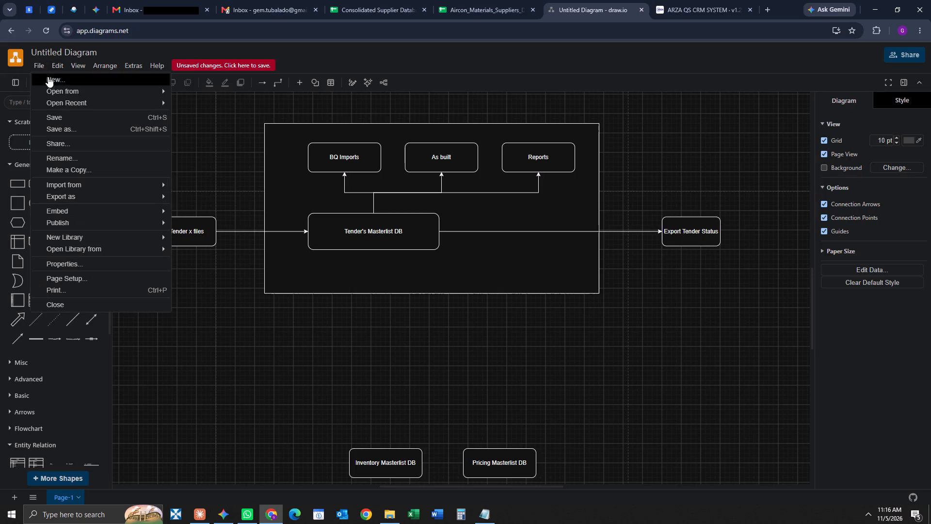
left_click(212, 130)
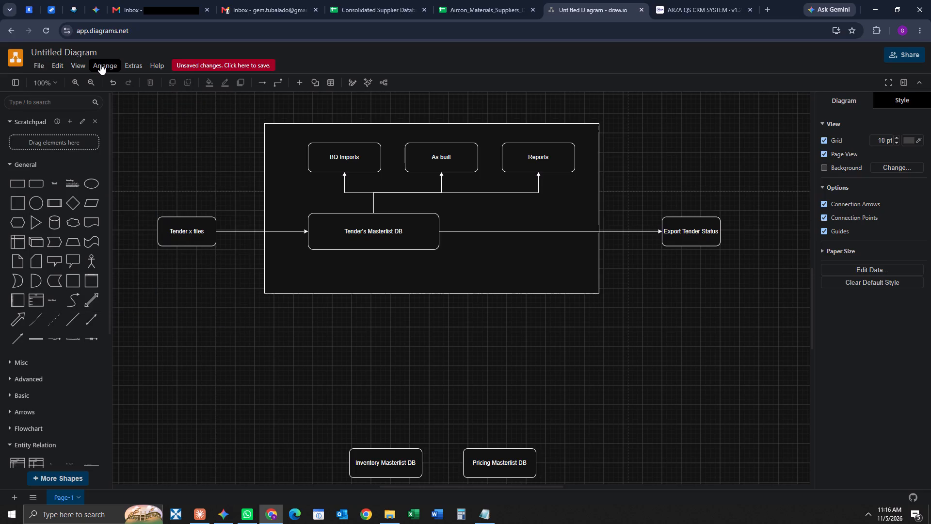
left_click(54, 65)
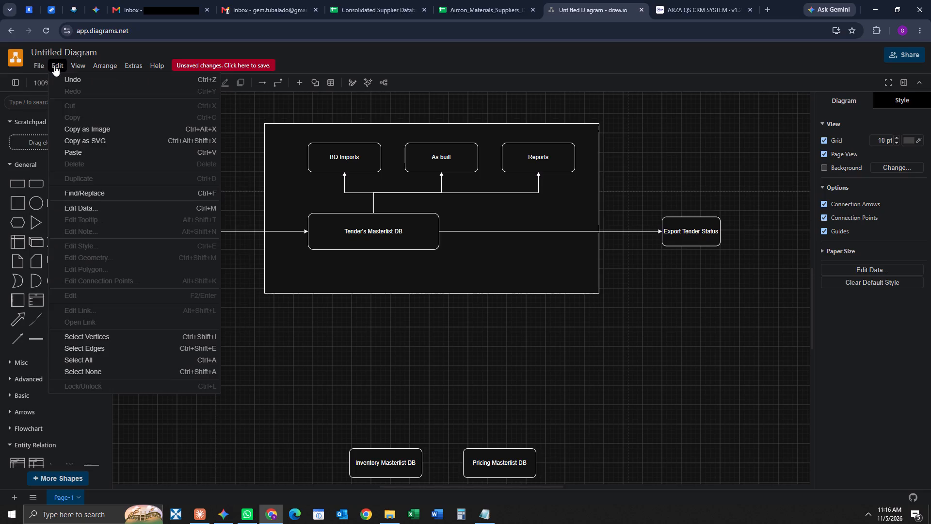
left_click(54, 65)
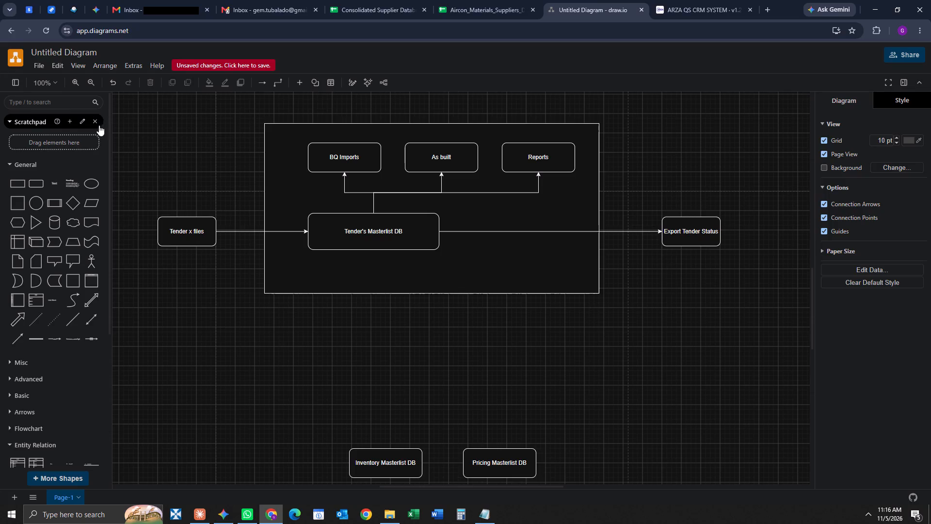
Add a text label reading "Version 1" inside the large frame, just below the arrow leaving Tender's Masterlist DB.
left_click(55, 185)
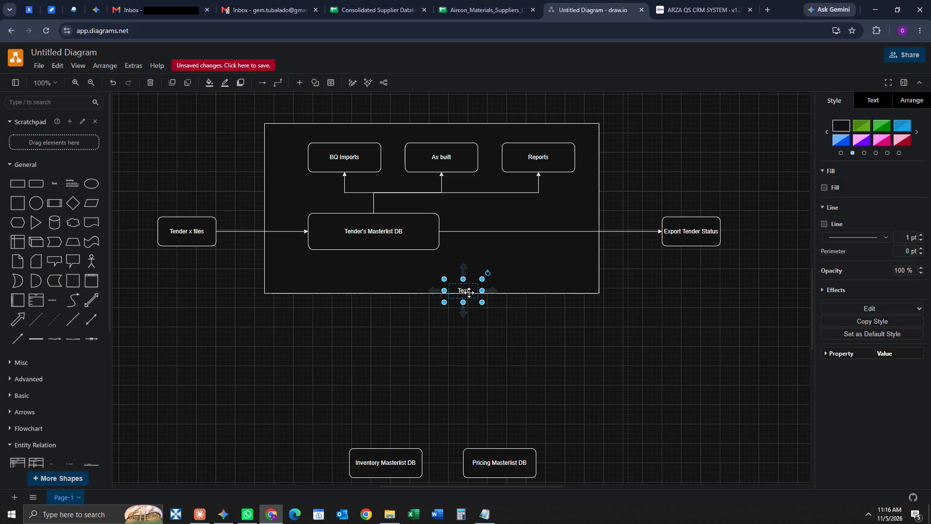
left_click_drag(472, 289, 485, 254)
double_click(482, 257)
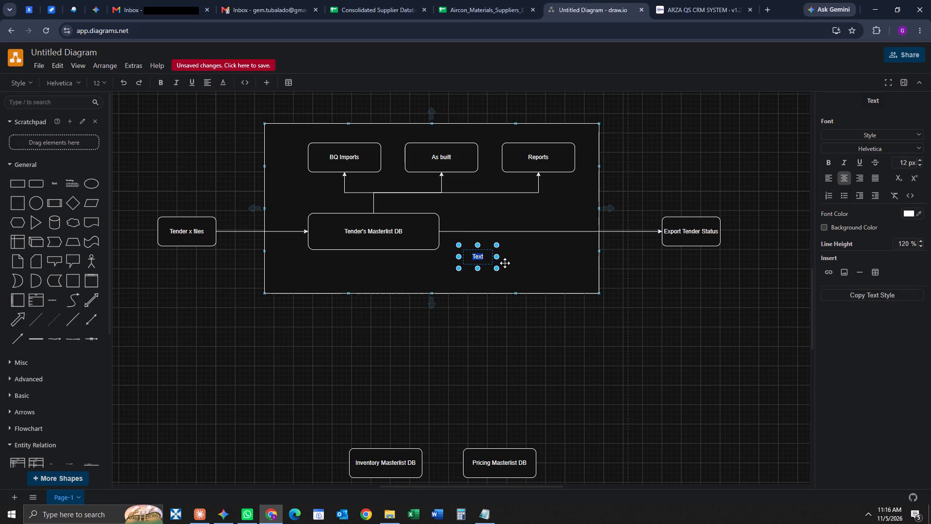
type("Vesion")
key("BackSpace")
key("BackSpace")
key("BackSpace")
key("BackSpace")
type("ersio")
key("BackSpace")
key("BackSpace")
key("BackSpace")
key("BackSpace")
key("BackSpace")
type("rsion 1")
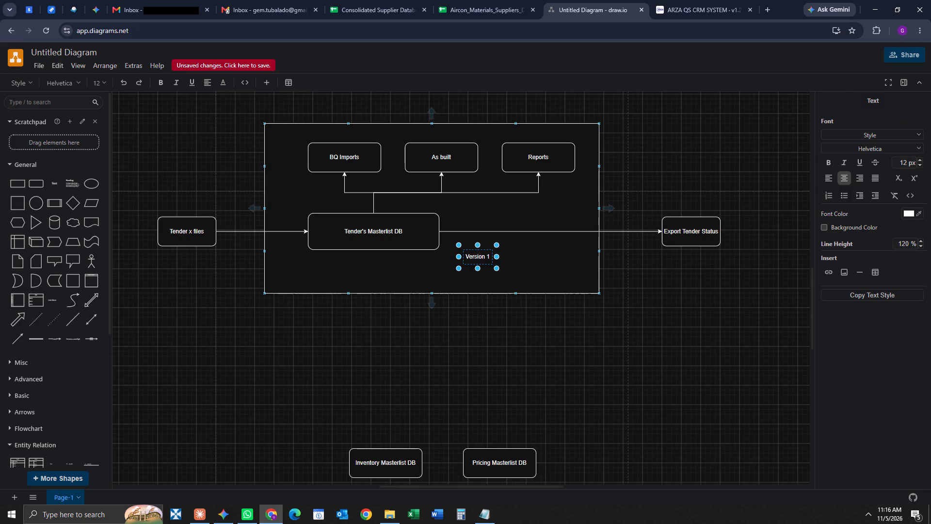
Move the Version 1 label into the large frame's upper-left corner, above the BQ Imports box.
left_click_drag(489, 251, 485, 248)
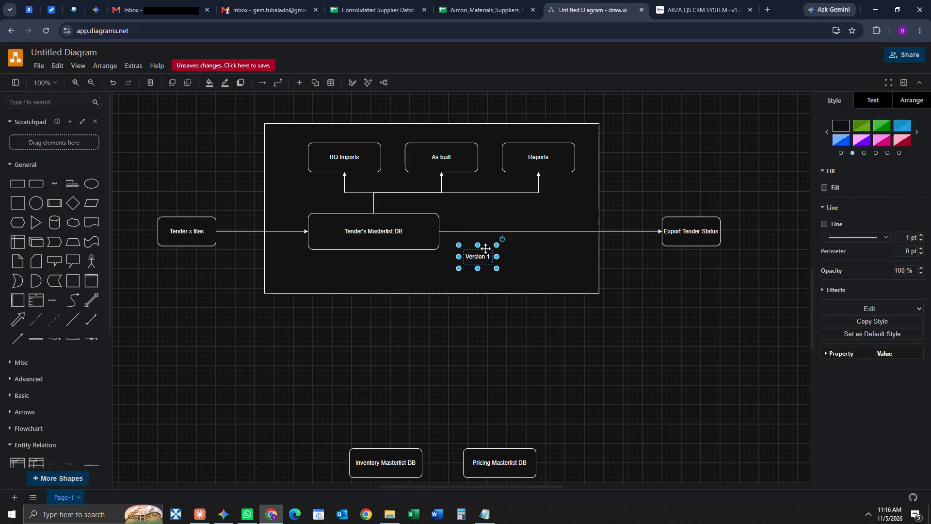
left_click_drag(485, 248, 296, 131)
left_click(184, 130)
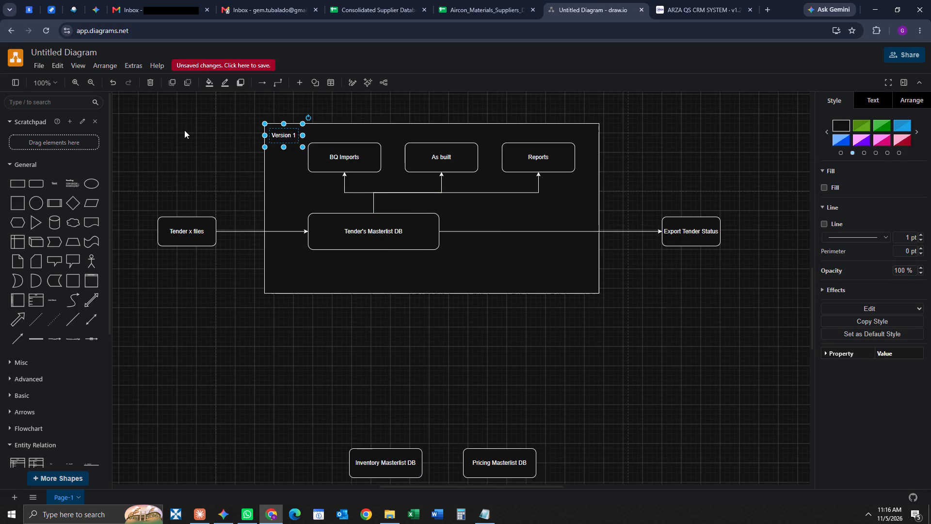
left_click(584, 347)
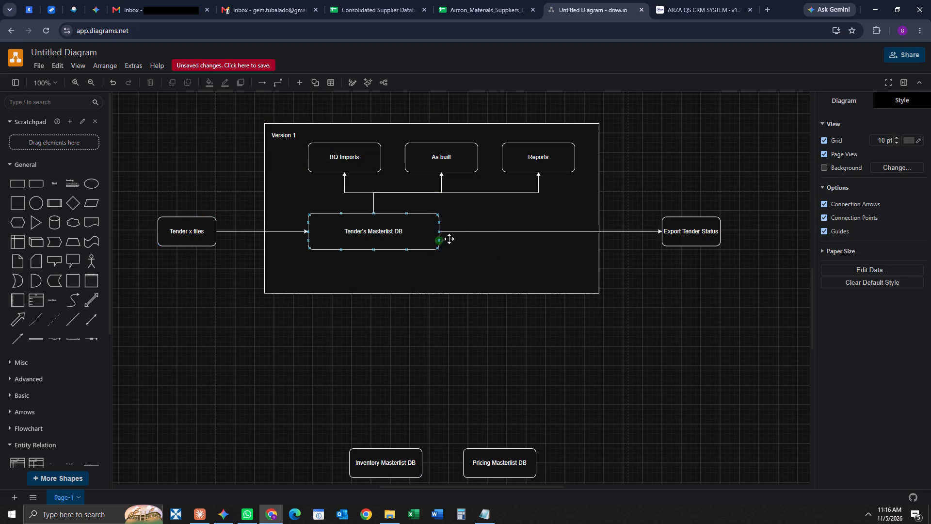
Set the font size of the Tender's Masterlist DB label to 18.
double_click(376, 233)
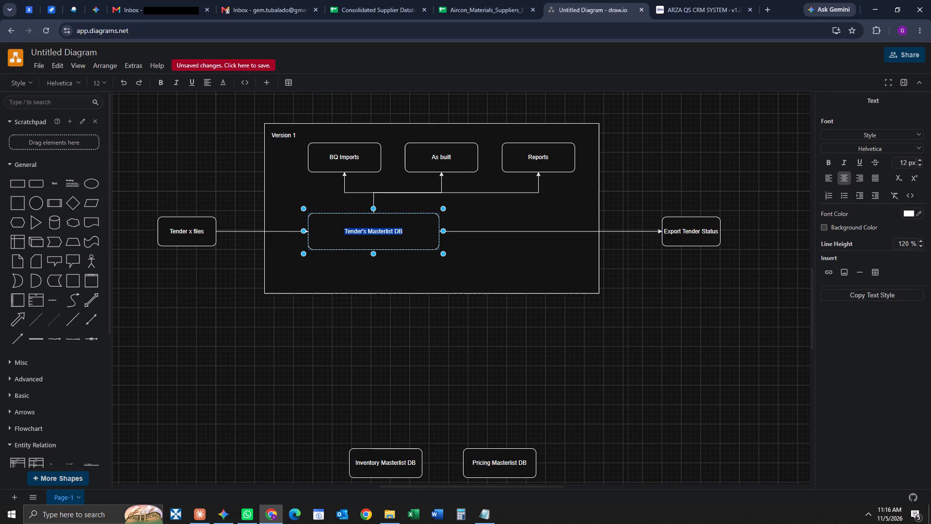
left_click(106, 82)
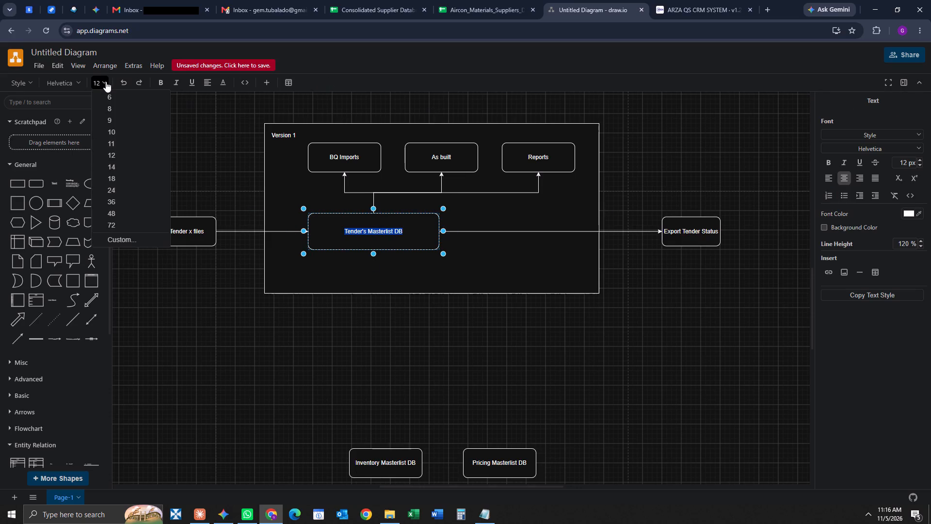
left_click(127, 178)
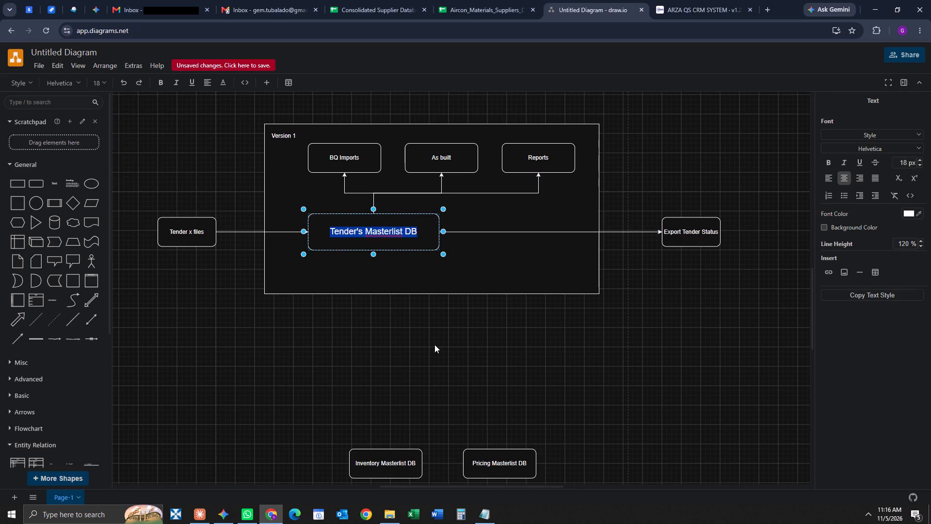
left_click(462, 370)
Break the Export Tender Status label onto two lines so that "Status" sits on the second line.
left_click(702, 229)
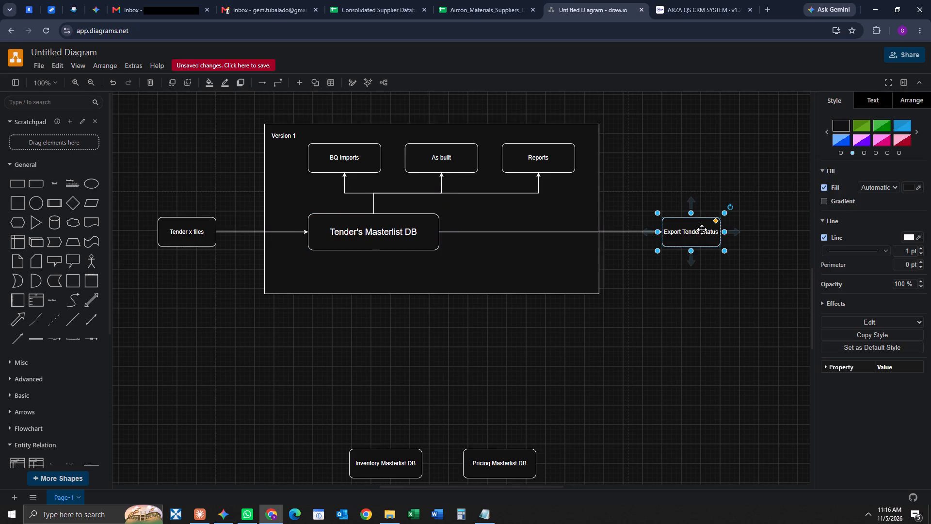
left_click(705, 302)
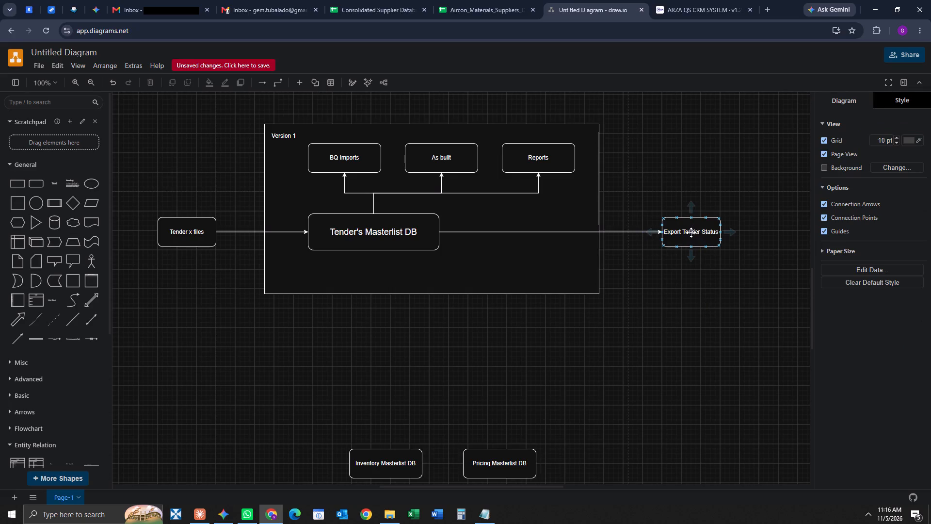
double_click(691, 232)
left_click(703, 231)
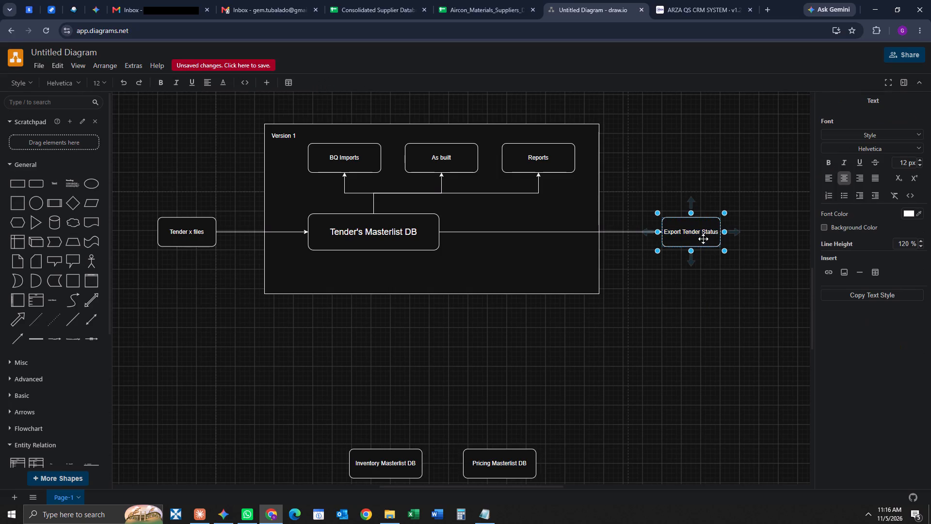
key("Return")
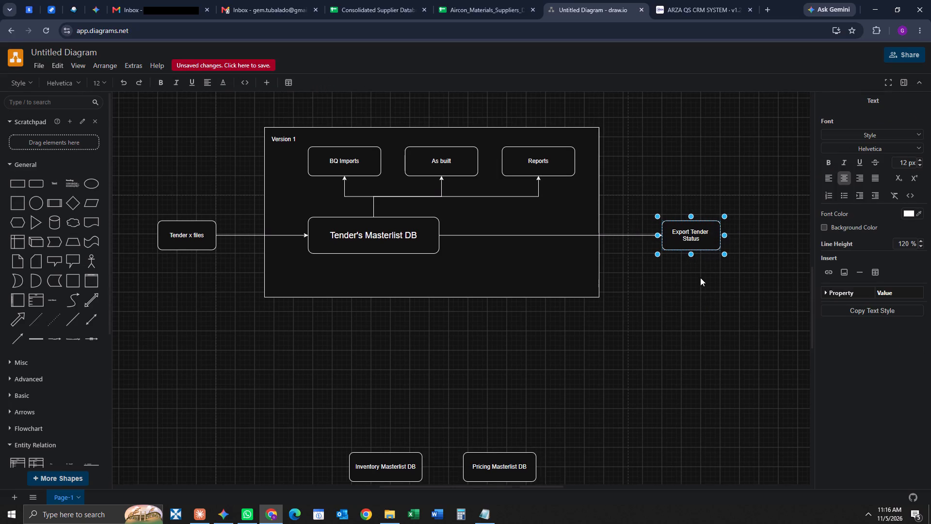
left_click(704, 288)
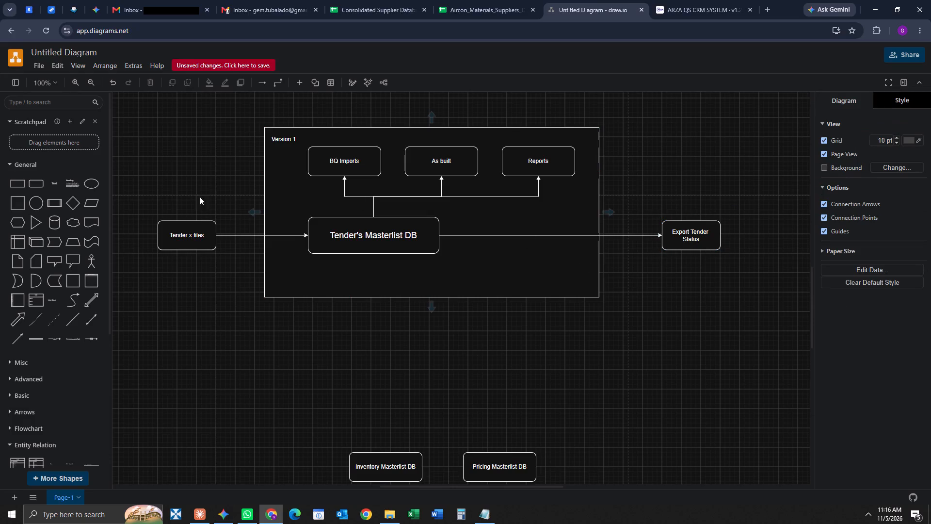
Set the font size of the Tender x files label to 14.
double_click(192, 234)
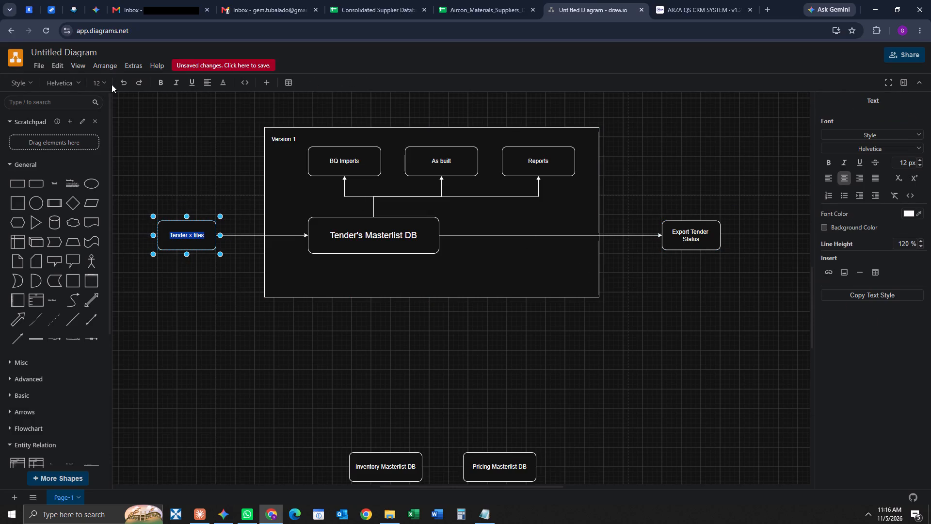
left_click(107, 82)
left_click(122, 168)
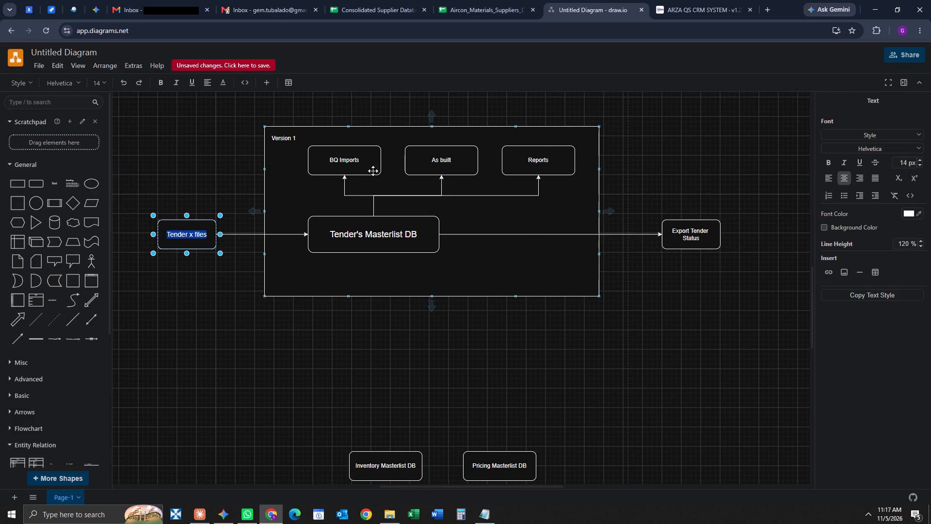
Set the font size of the BQ Imports, As built and Reports labels to 14.
double_click(352, 162)
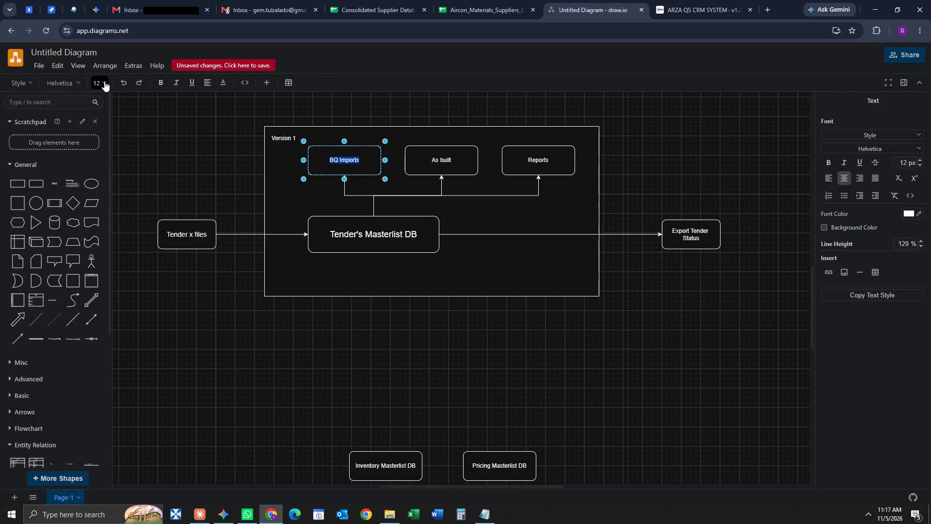
left_click(104, 81)
left_click(121, 167)
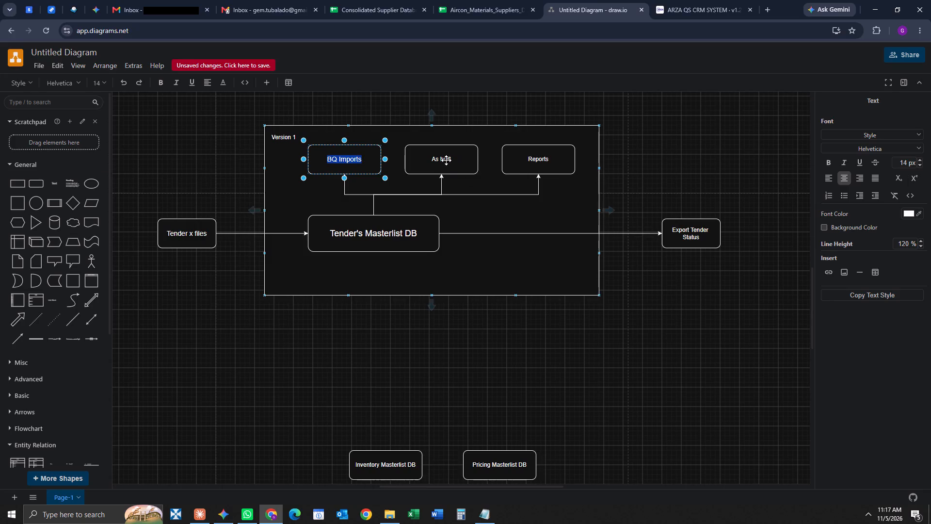
double_click(446, 160)
left_click(102, 79)
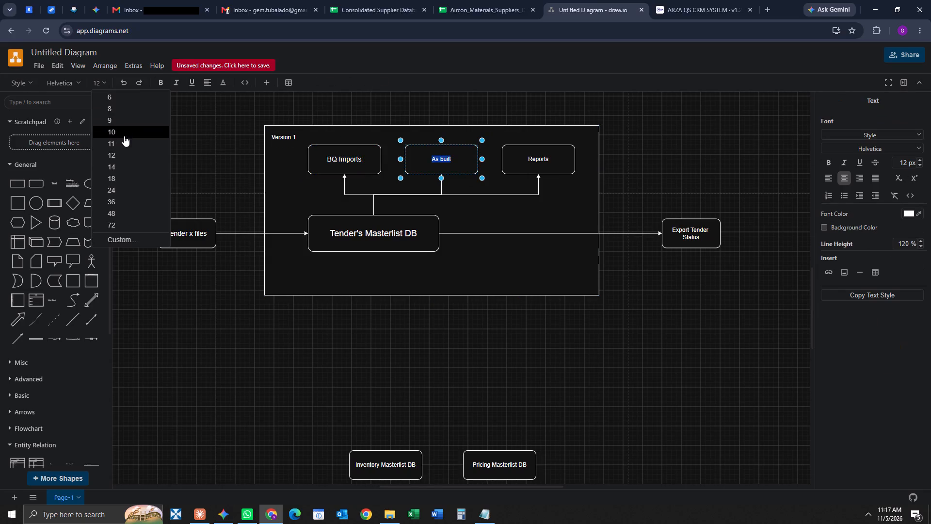
left_click(119, 169)
double_click(535, 159)
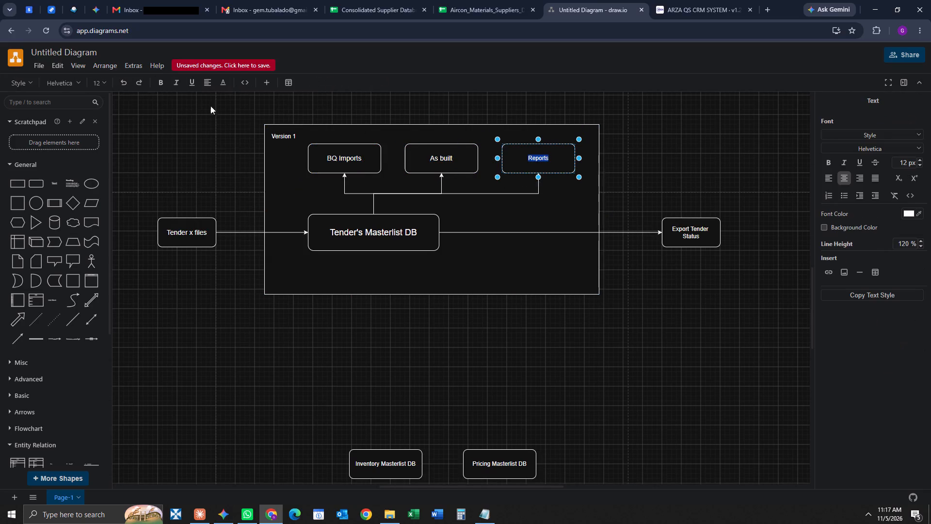
left_click(105, 82)
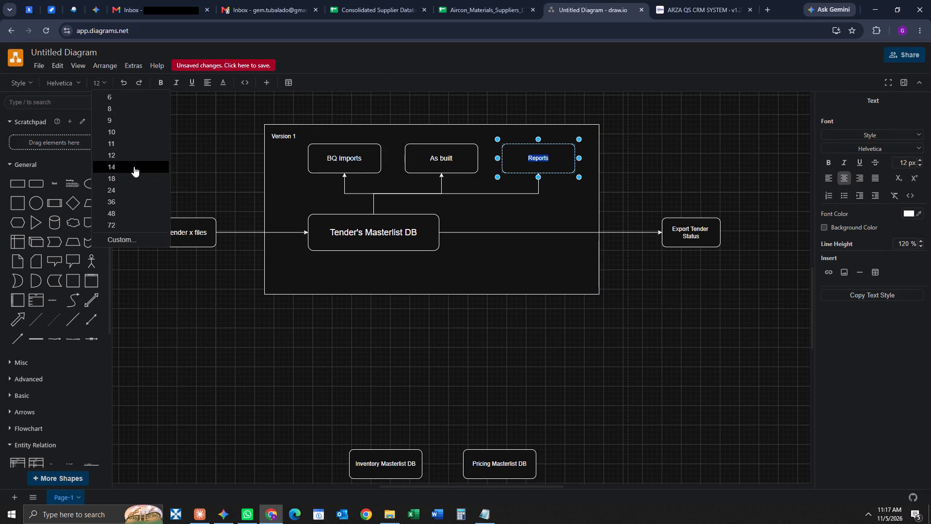
left_click(134, 166)
Set the font size of the Export Tender Status label to 14.
double_click(683, 228)
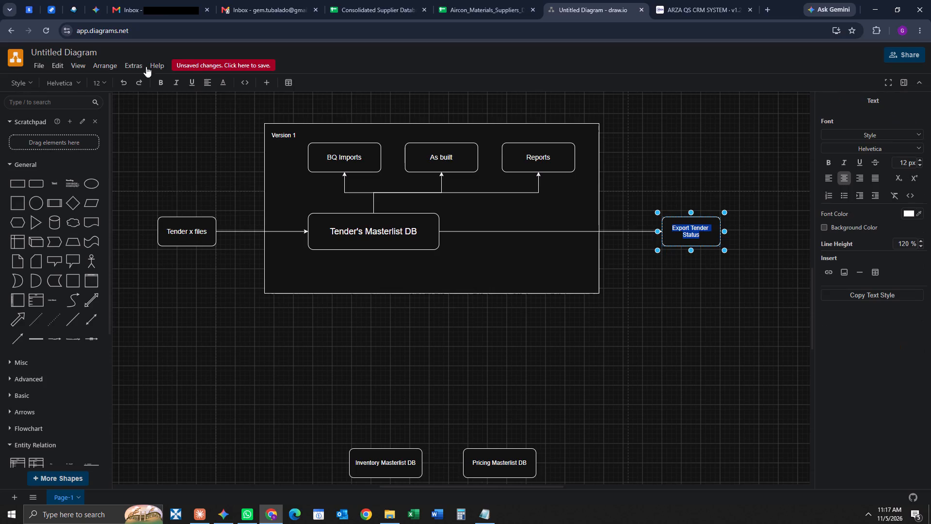
left_click(106, 83)
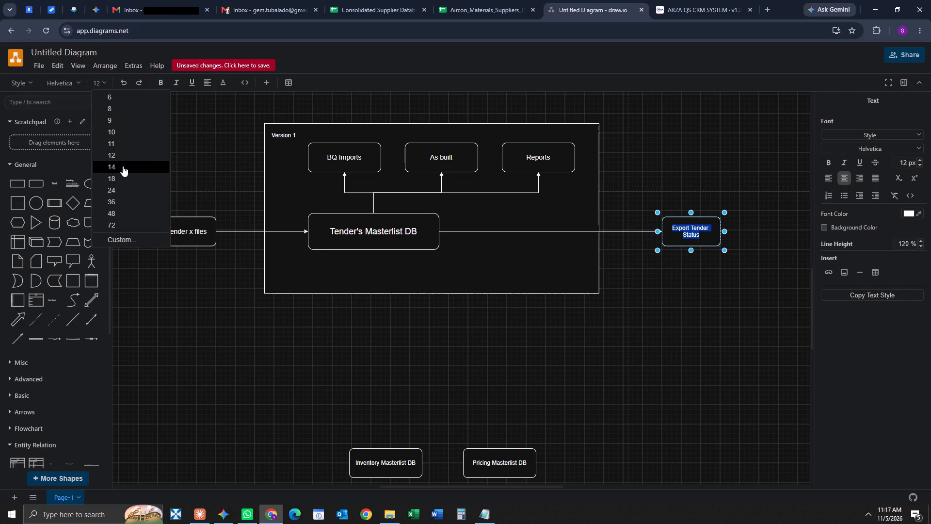
left_click(123, 166)
left_click(646, 311)
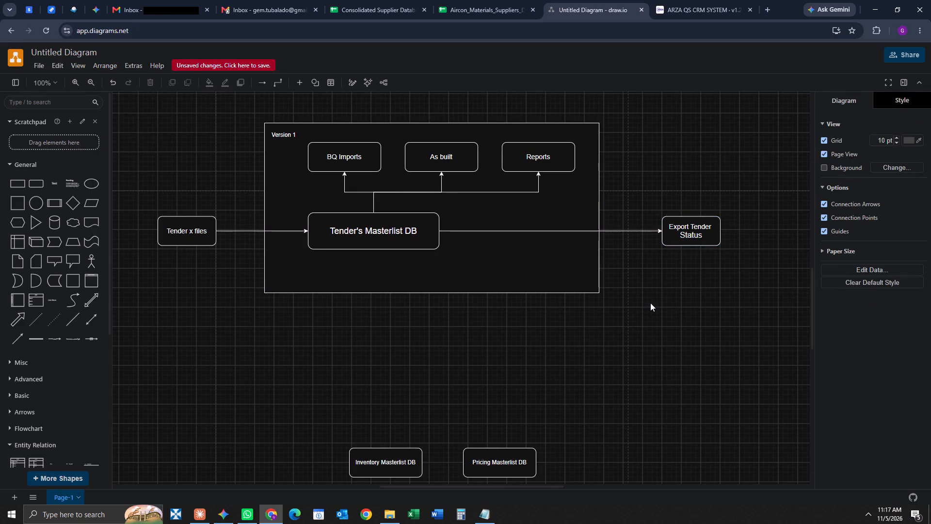
Set the font size of the Version 1 label to 14 and widen its text box so the text fits on one line.
double_click(283, 136)
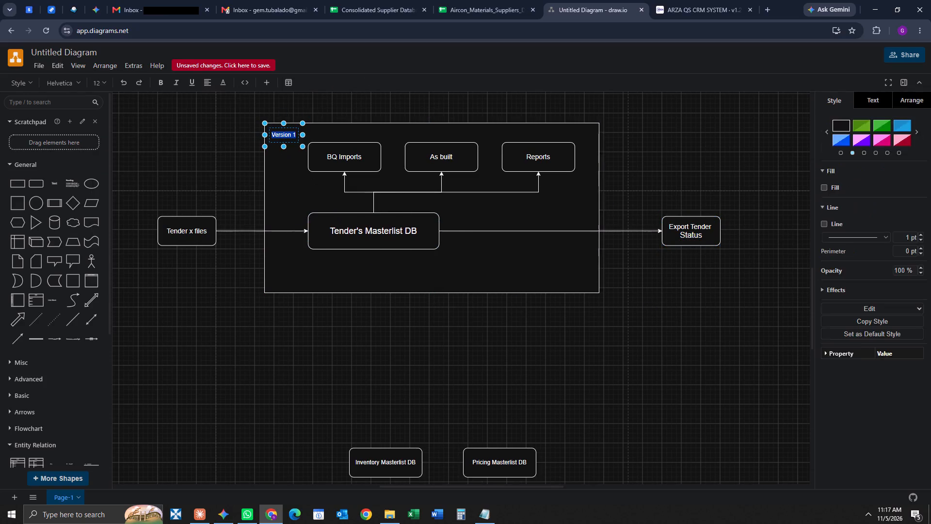
left_click(102, 85)
left_click(120, 167)
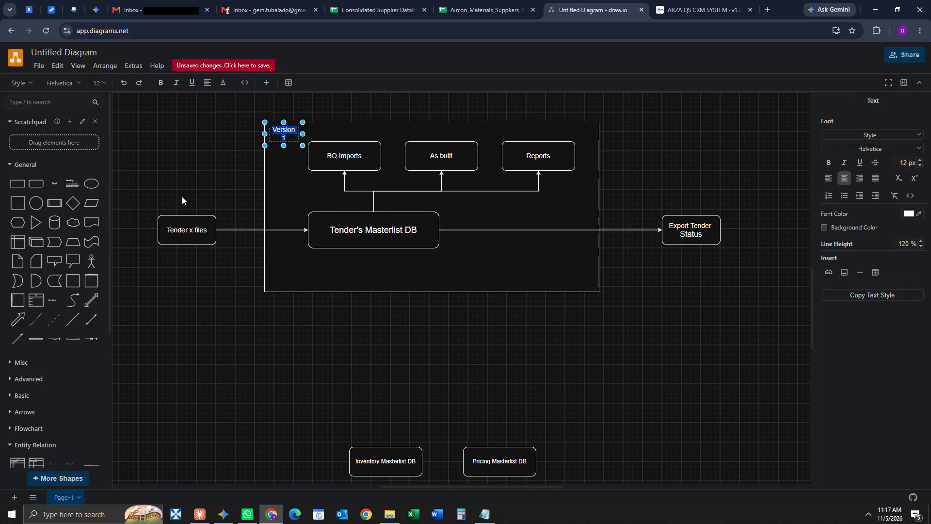
left_click_drag(304, 134, 311, 133)
left_click(187, 118)
Move the Version 1 label closer into the upper-left corner of the large frame.
left_click(289, 137)
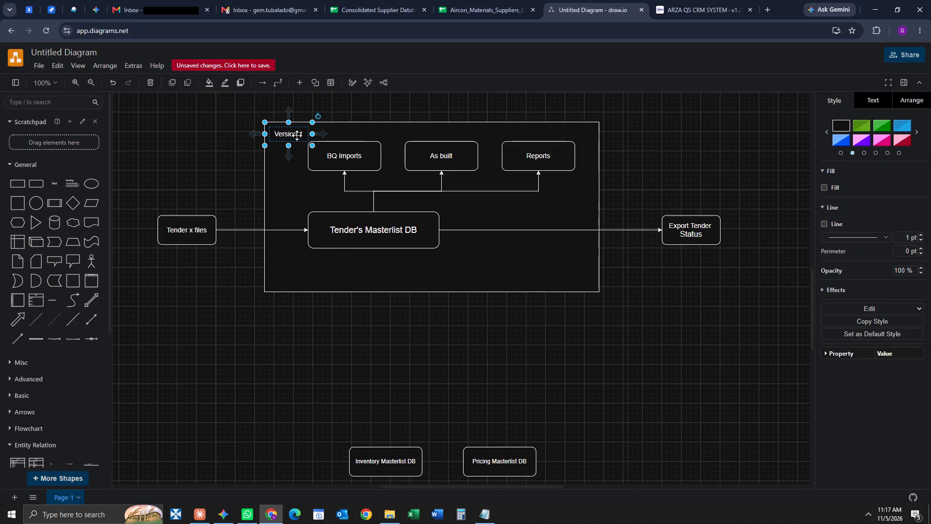
left_click_drag(296, 135, 292, 131)
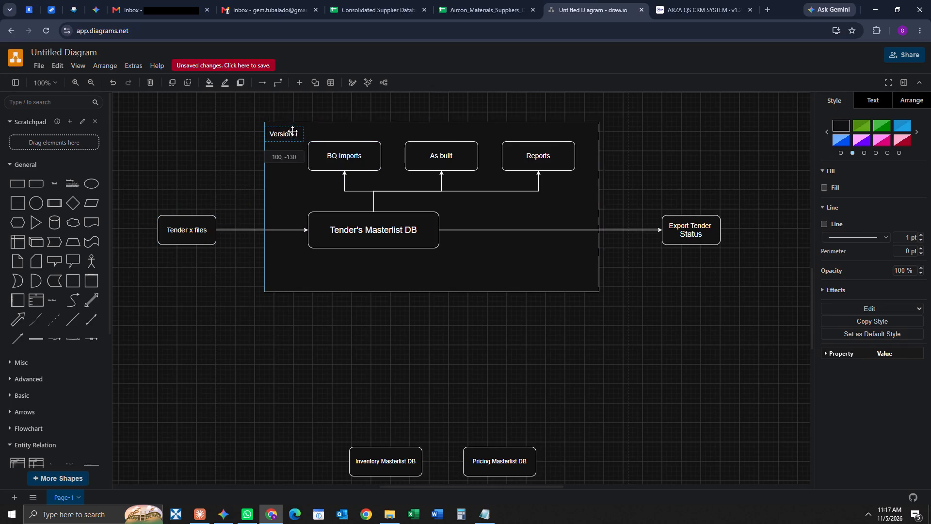
left_click_drag(292, 131, 292, 130)
left_click(202, 132)
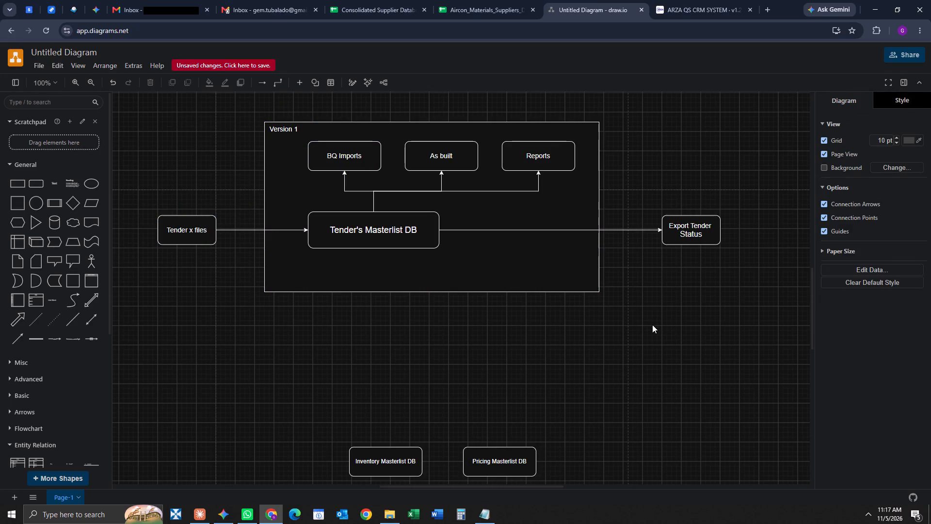
left_click(652, 325)
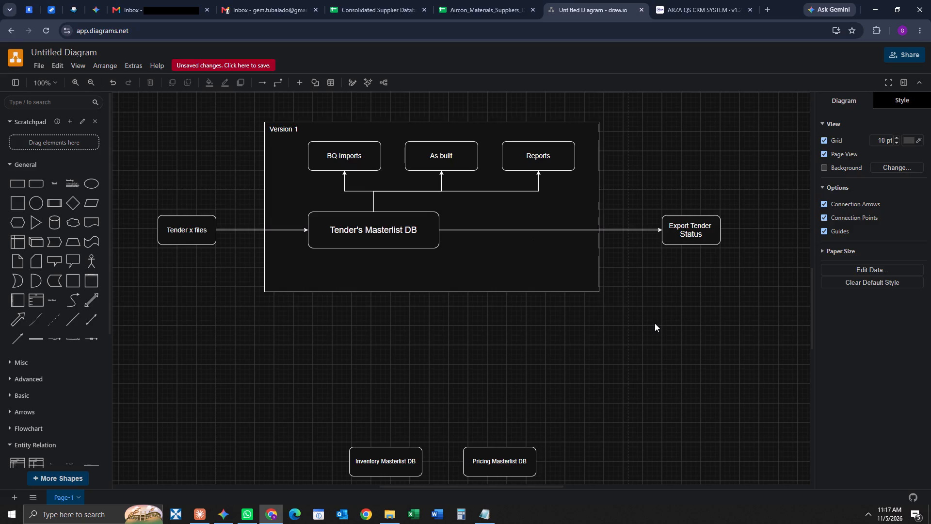
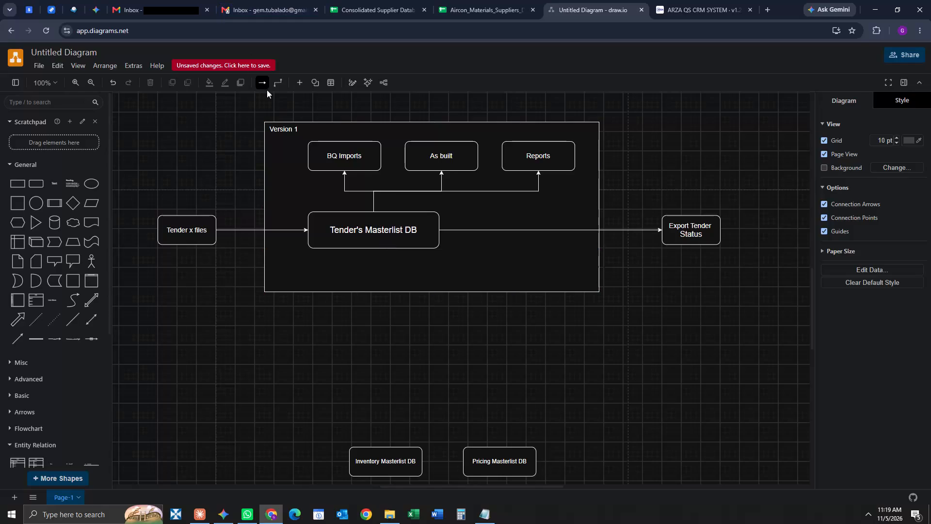
Extend the Version 1 label to read "Version 1: Tender Records and Tendered vs As-Built".
triple_click(286, 129)
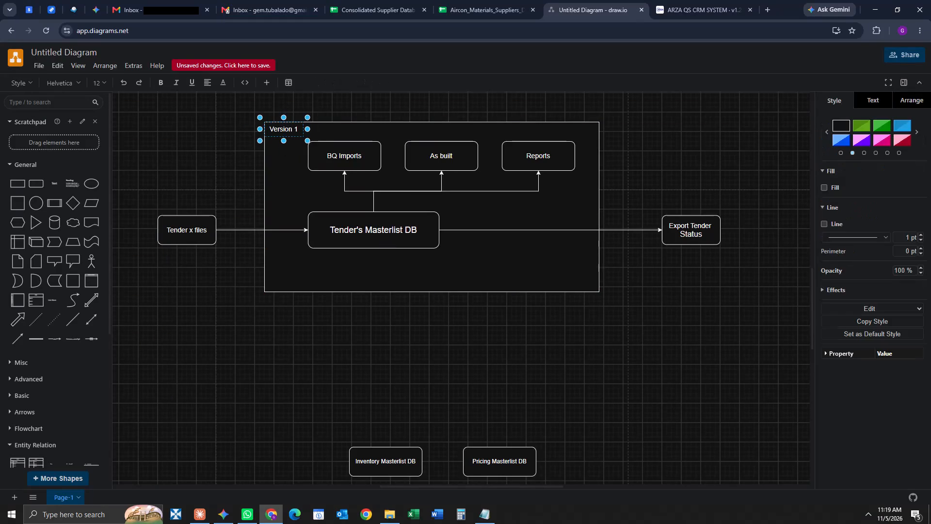
key("Right")
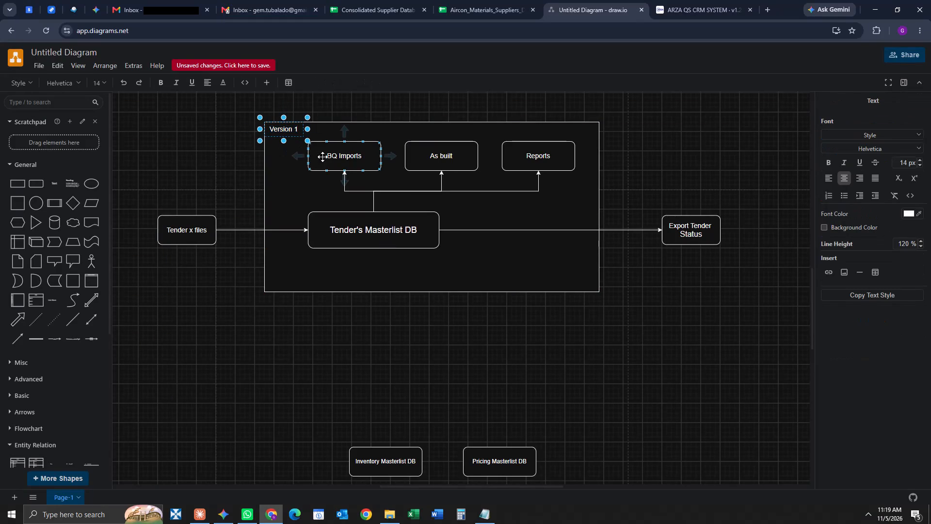
type(":")
key("space")
type("Tender Records")
key("space")
type("and TEdne")
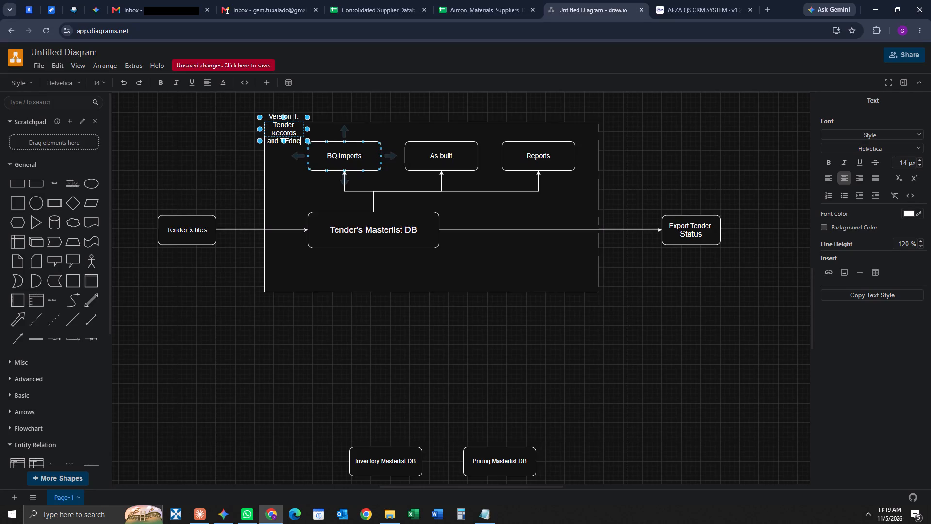
key("BackSpace")
key("BackSpace")
key("BackSpace")
key("BackSpace")
type("endered")
key("space")
type("v")
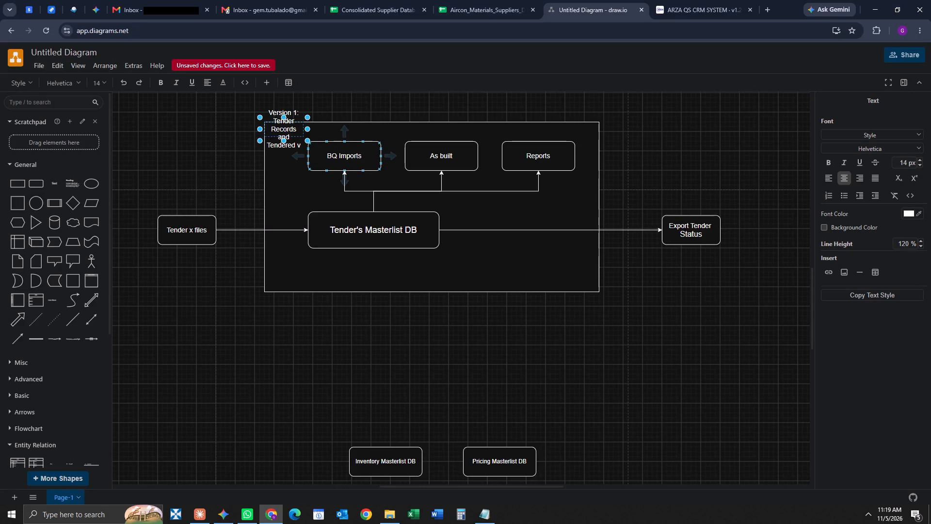
key("s")
key("space")
type("As")
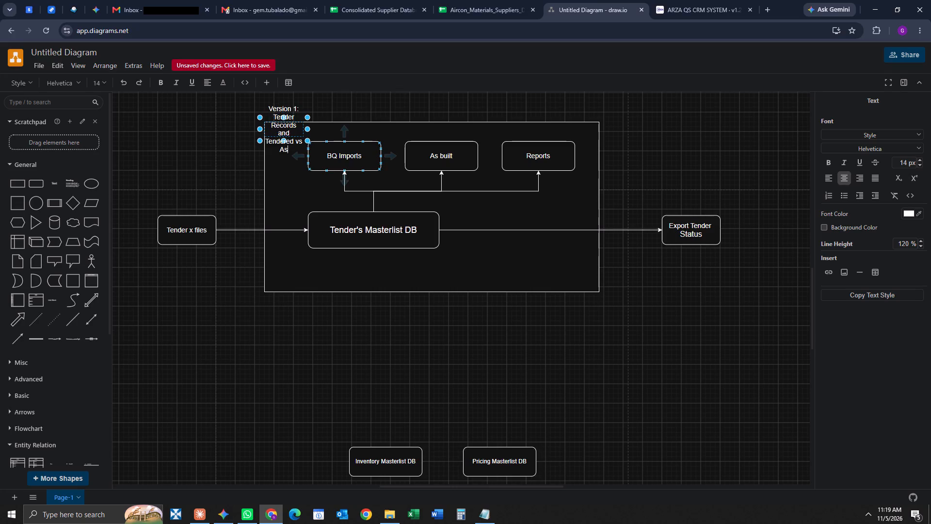
type("-Buii")
key("BackSpace")
type("lt")
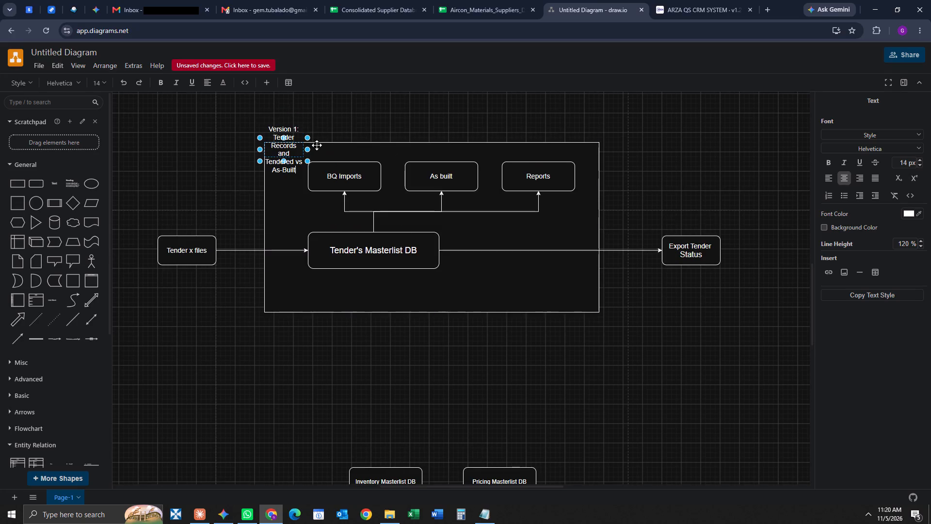
Widen the Version 1 title's text box so the full title fits on one line along the frame's top edge.
left_click_drag(309, 150, 450, 154)
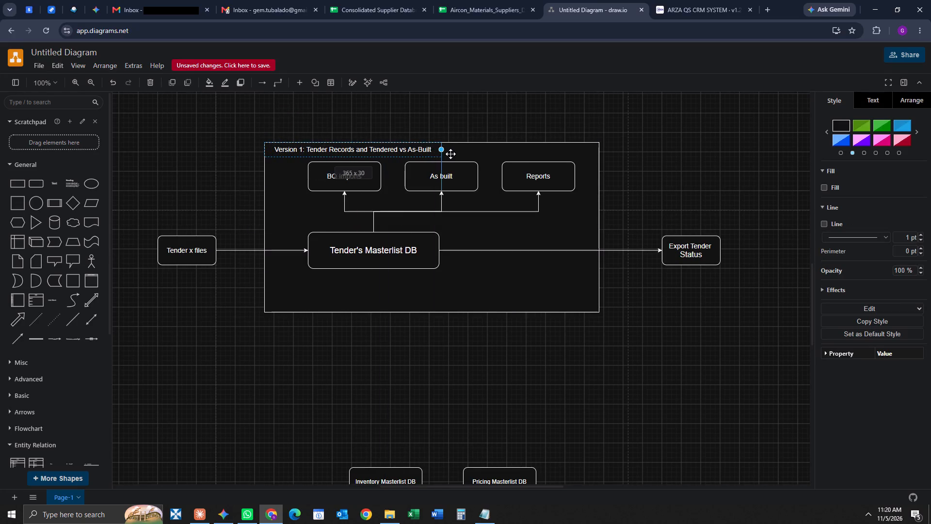
left_click_drag(450, 154, 441, 155)
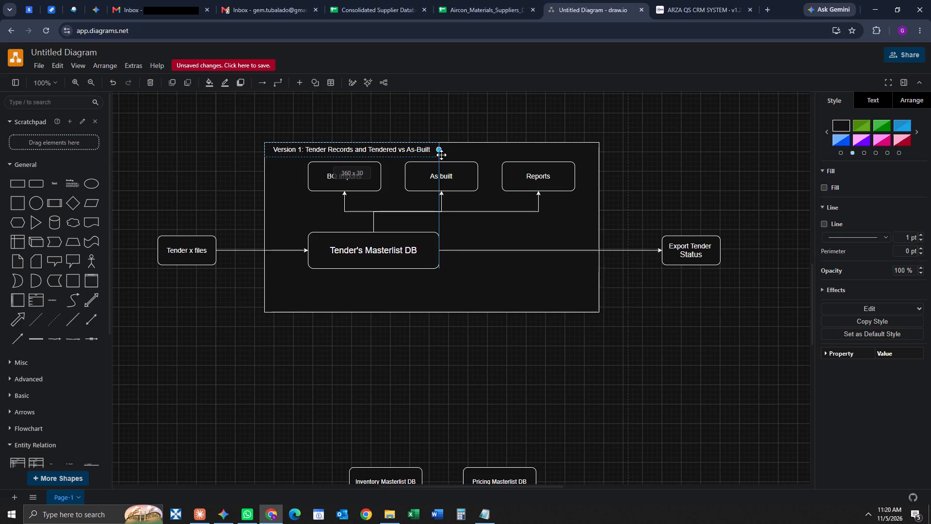
left_click_drag(441, 155, 439, 155)
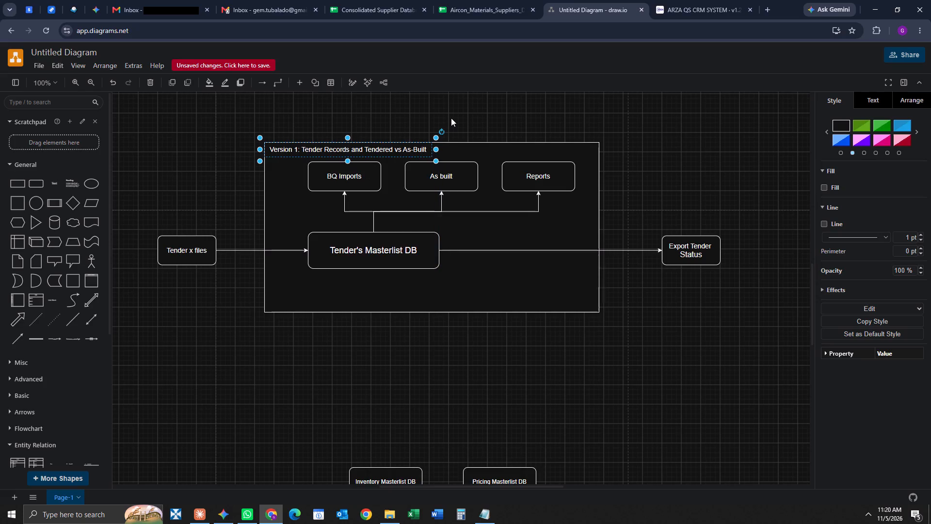
left_click(451, 118)
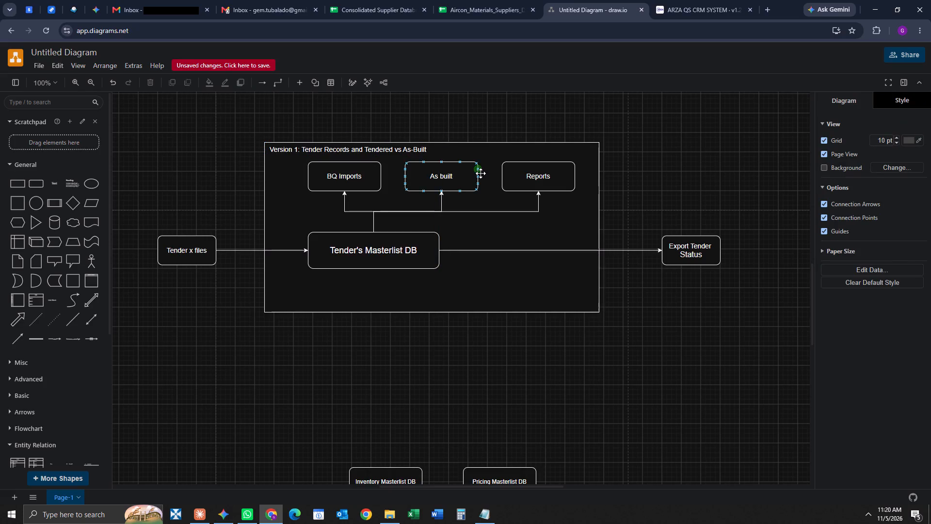
left_click(647, 364)
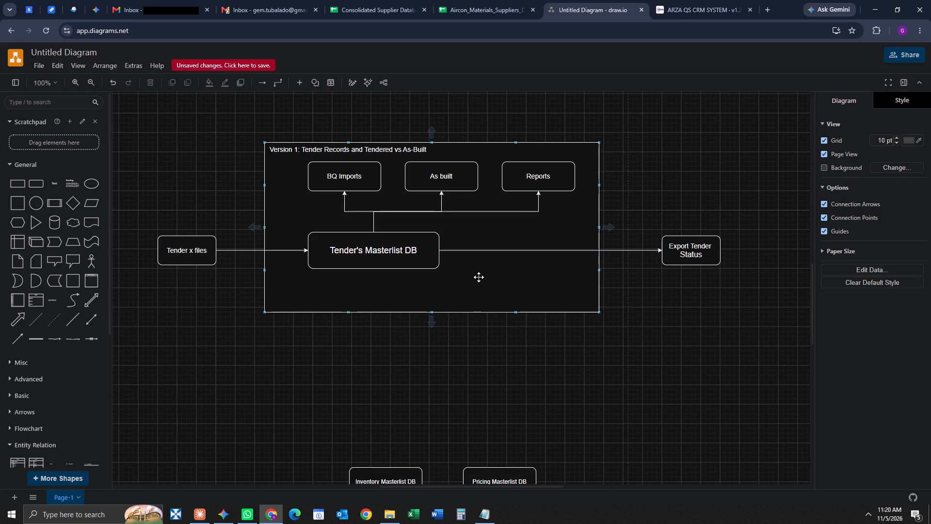
Duplicate the Version 1 title below the export arrow and resize the copy to fill the frame's lower-right space beside Tender's Masterlist DB.
left_click(313, 147)
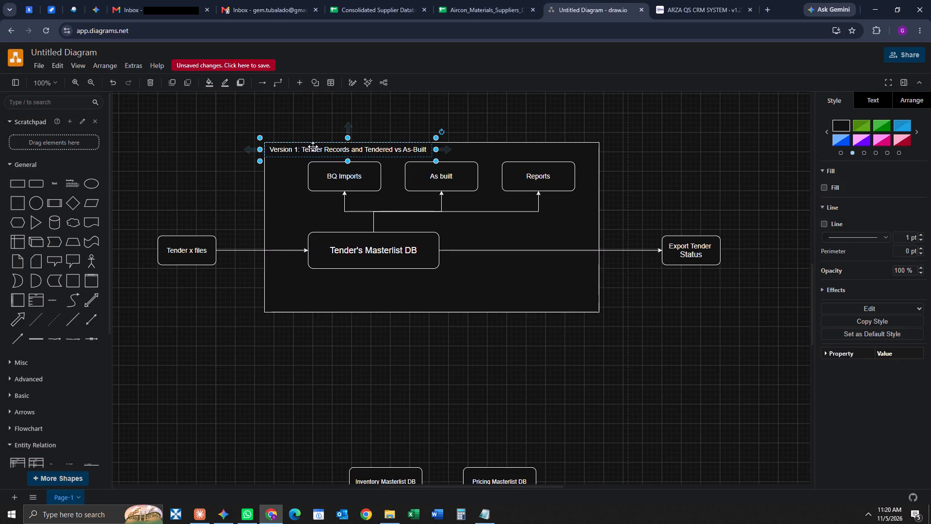
key("ctrl+c")
key("ctrl+v")
left_click_drag(418, 149, 542, 264)
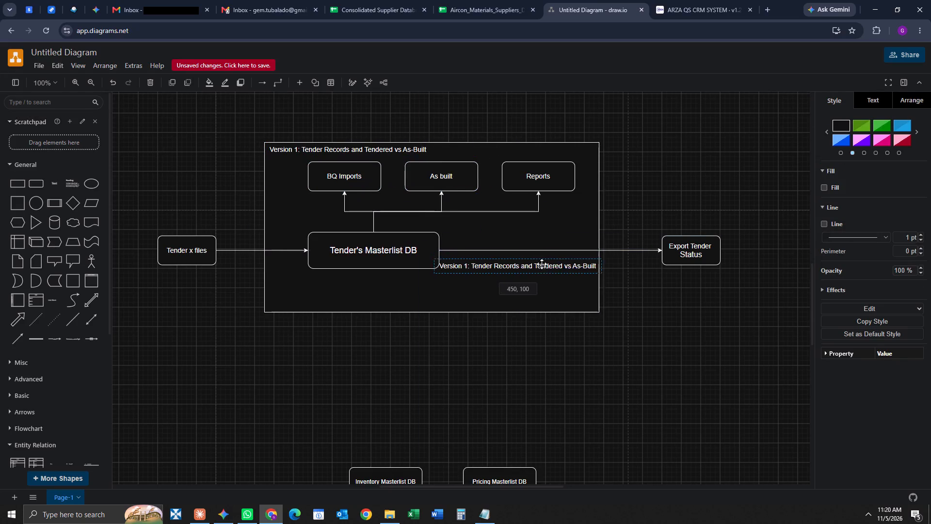
left_click_drag(542, 264, 551, 262)
left_click_drag(617, 260, 596, 261)
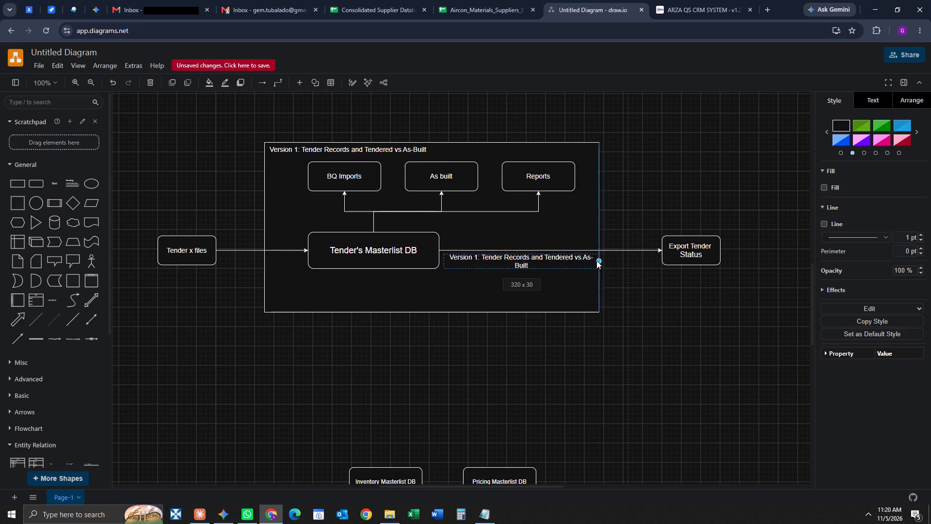
left_click_drag(596, 261, 595, 261)
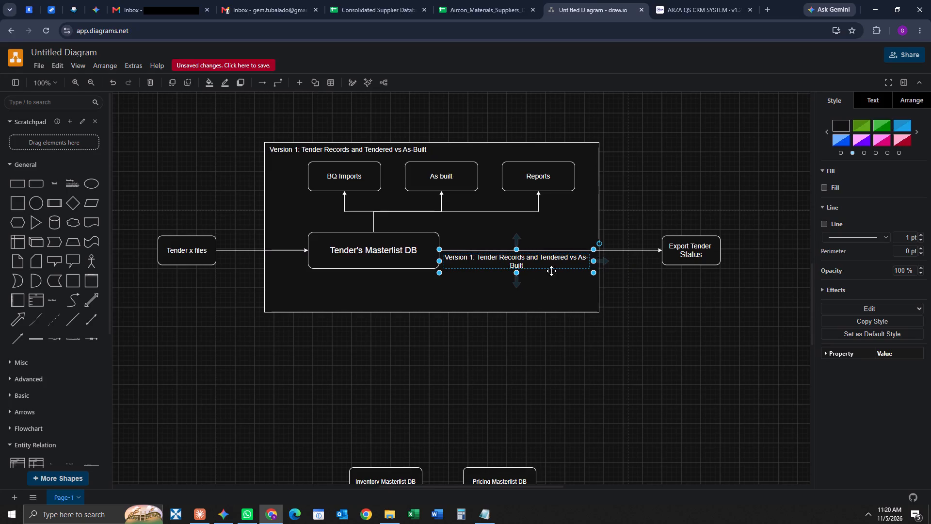
left_click_drag(517, 273, 517, 312)
Replace the copied title's text with a numbered list: Tender management, Tender status, Priced values.
double_click(521, 279)
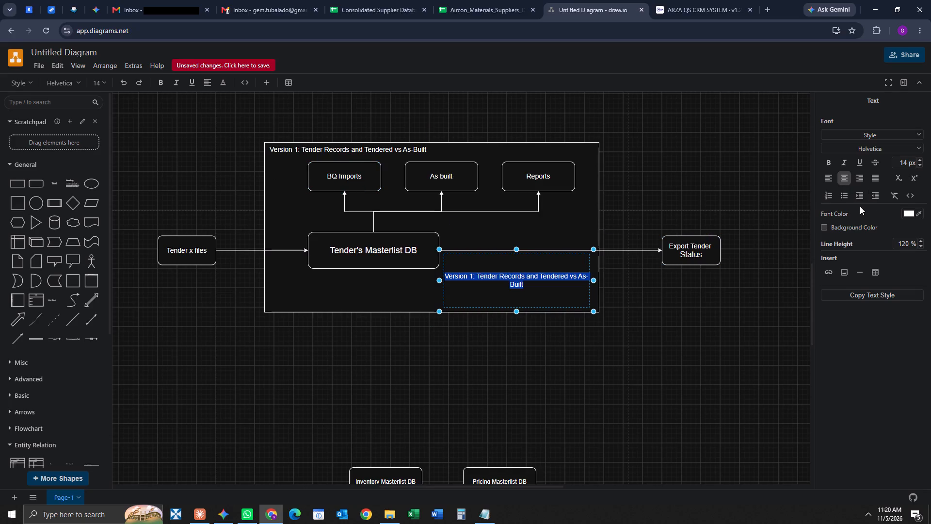
left_click(829, 196)
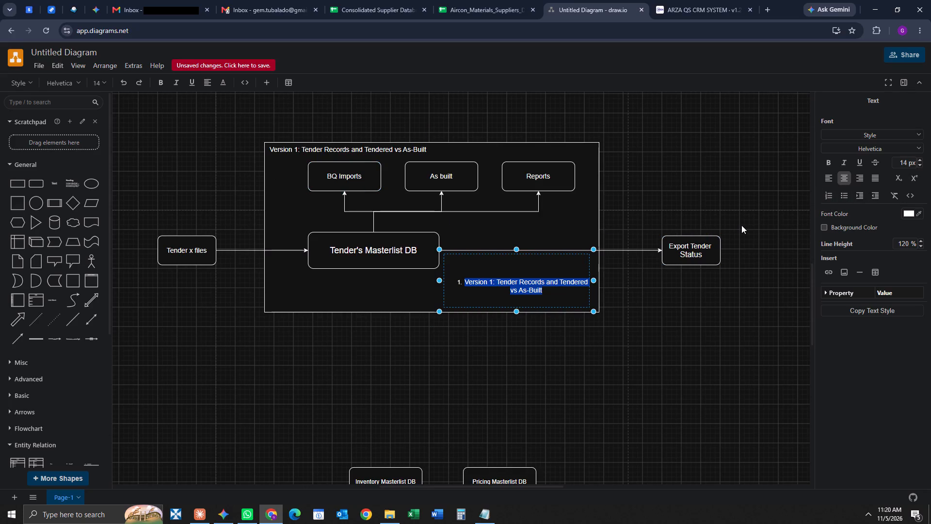
type("Tender")
key("space")
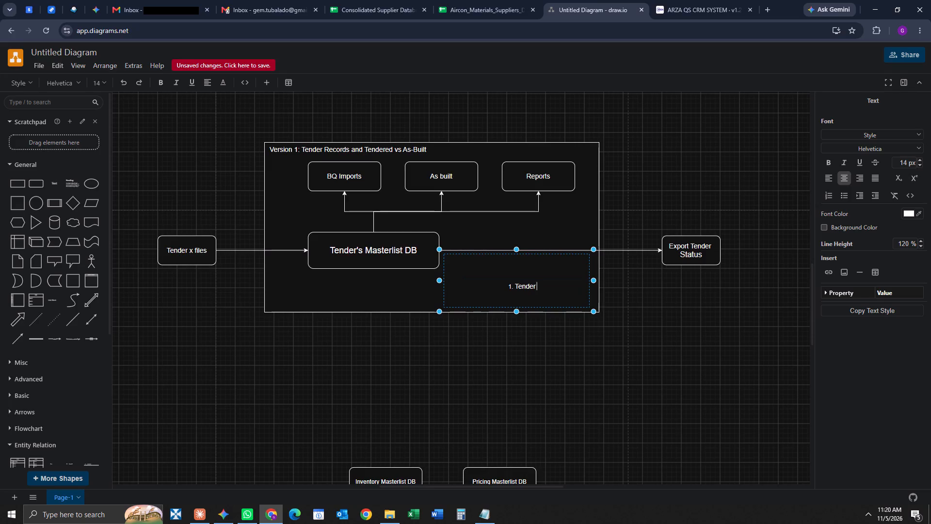
type("management")
key("Return")
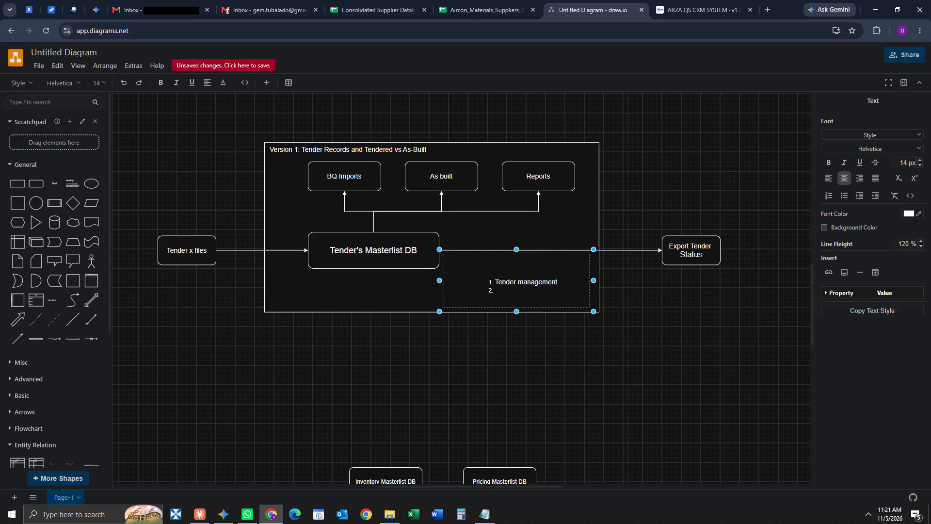
type("Tender status")
key("Return")
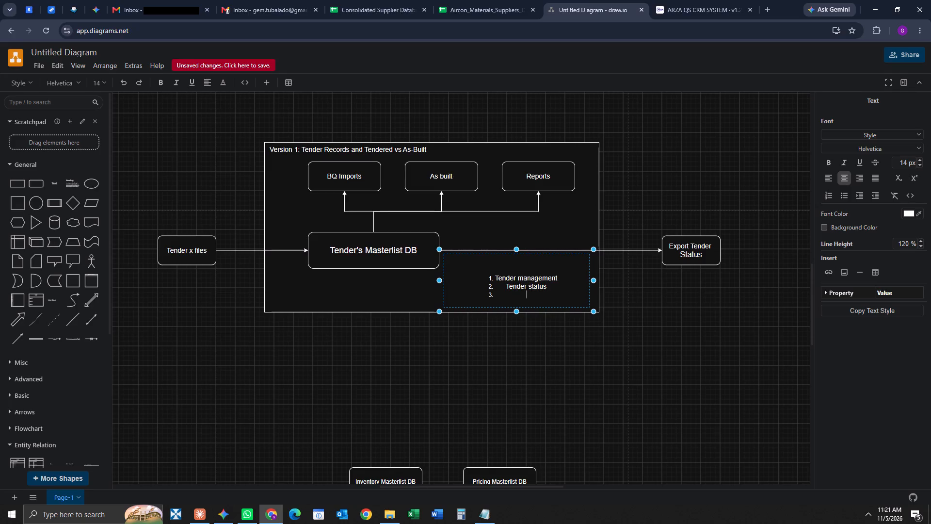
type("Priced values")
key("Return")
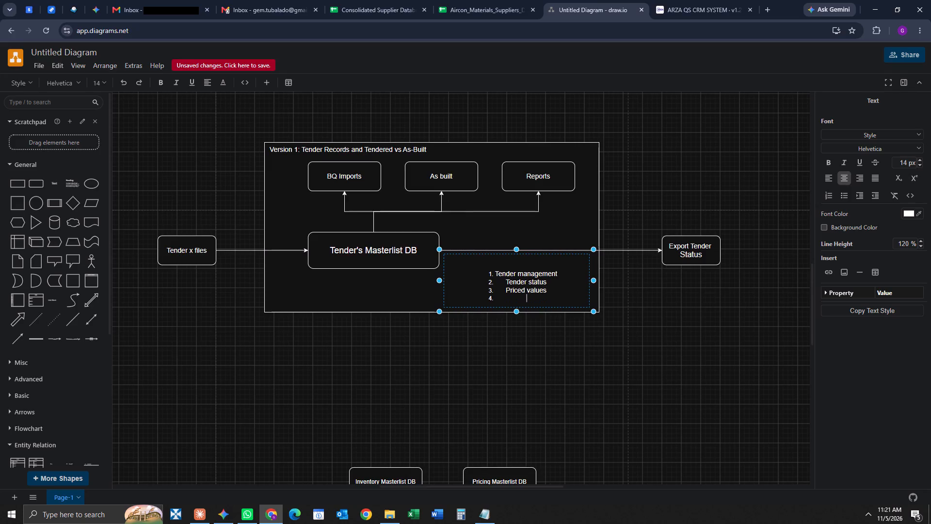
Continue the numbered list with the items Win Rate and value, Bid Result, and Log details.
type("Win Rate")
key("space")
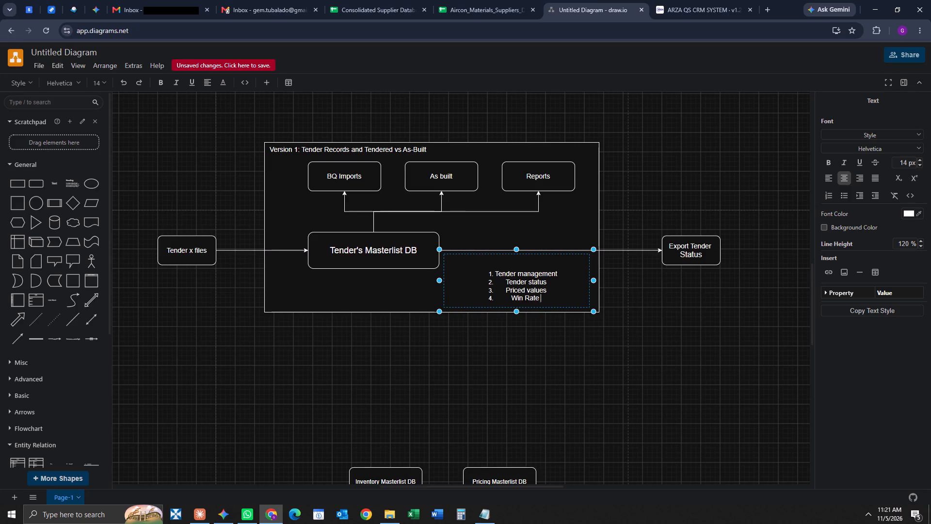
type("and value")
key("Return")
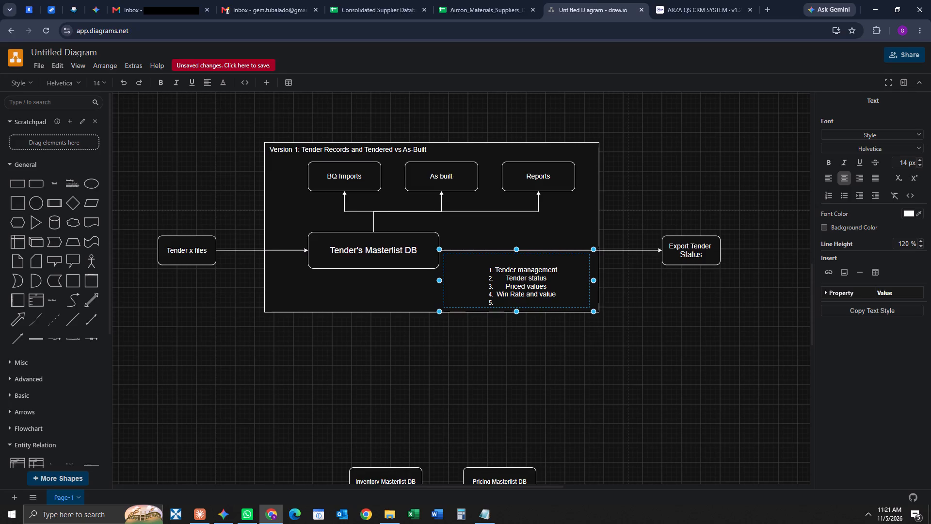
type("Bid Result")
key("Return")
type("Log details")
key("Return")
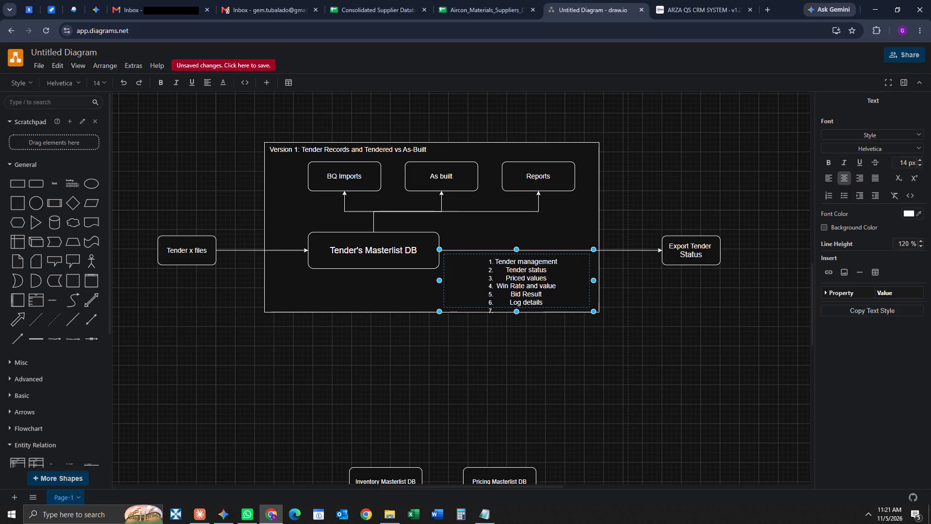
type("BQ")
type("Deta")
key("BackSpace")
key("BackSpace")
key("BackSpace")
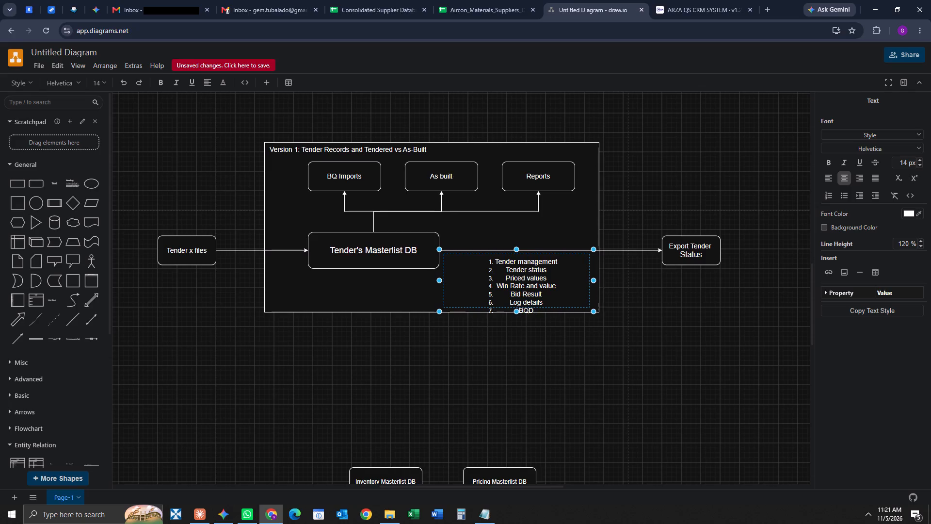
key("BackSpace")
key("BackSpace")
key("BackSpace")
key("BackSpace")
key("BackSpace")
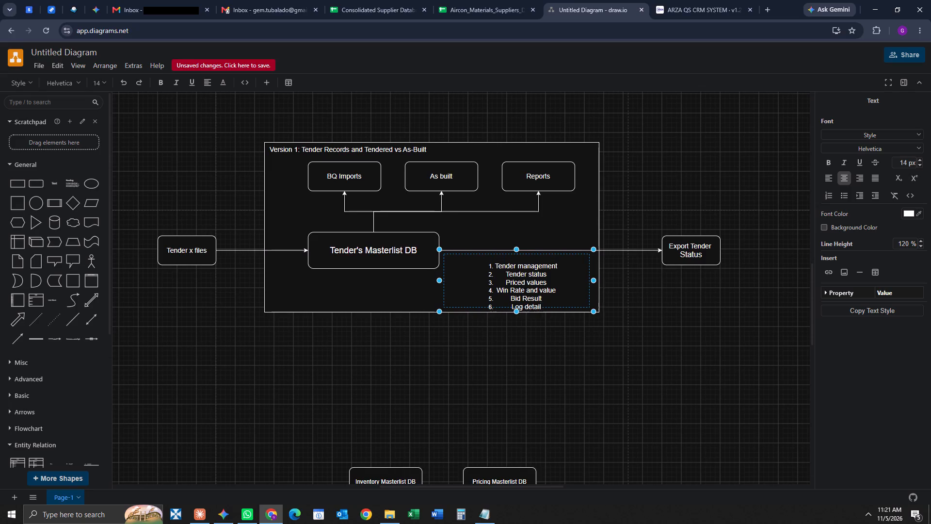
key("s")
Insert "BQ and" before the sixth list item so it reads "BQ and Log details".
key("Left")
key("Left")
key("Left")
key("Left")
key("Left")
key("Left")
key("Left")
key("Left")
key("Left")
key("Left")
key("Left")
type("BQ")
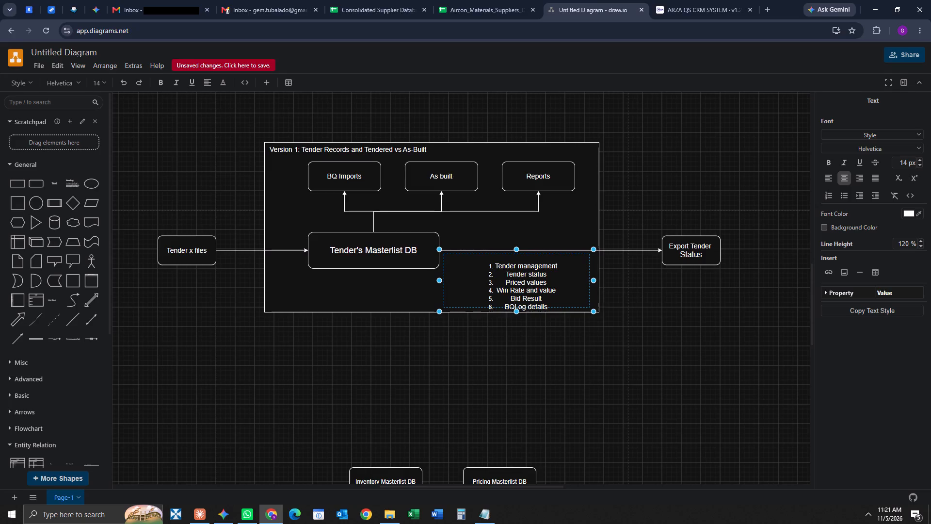
key("space")
type("and")
key("space")
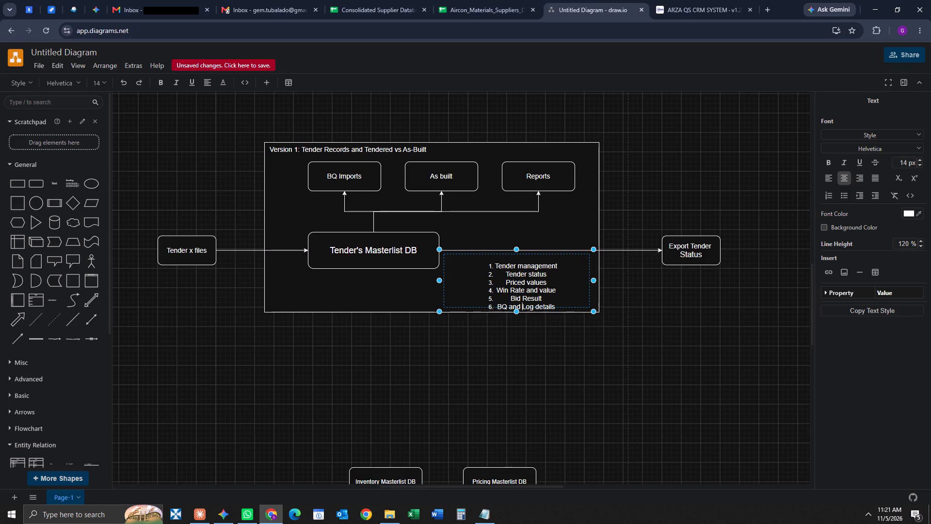
Left-align all six items of the numbered list inside the Version 1 frame.
left_click(826, 181)
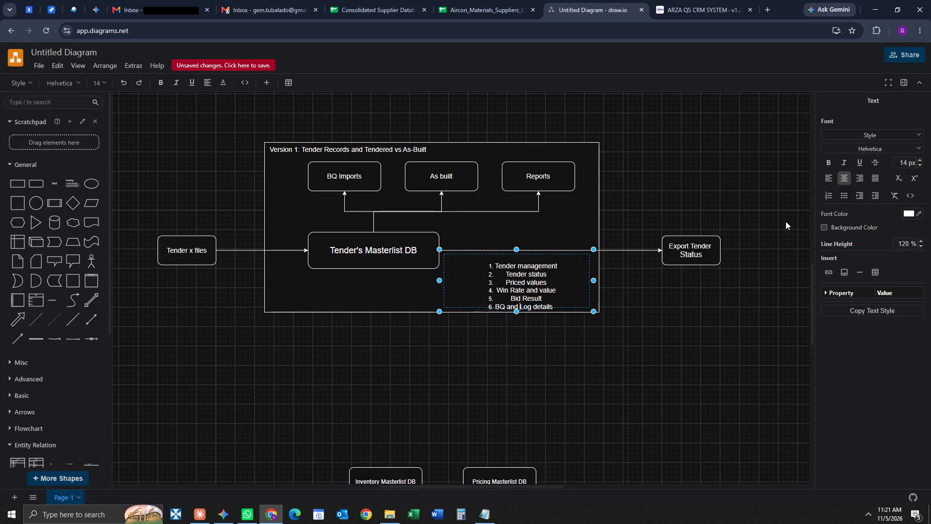
key("ctrl+z")
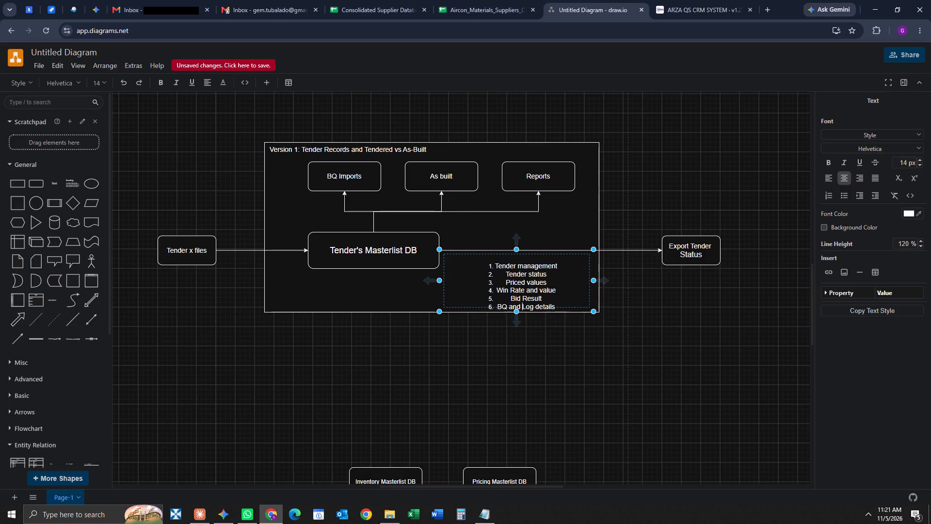
double_click(523, 292)
key("ctrl+a")
left_click(830, 177)
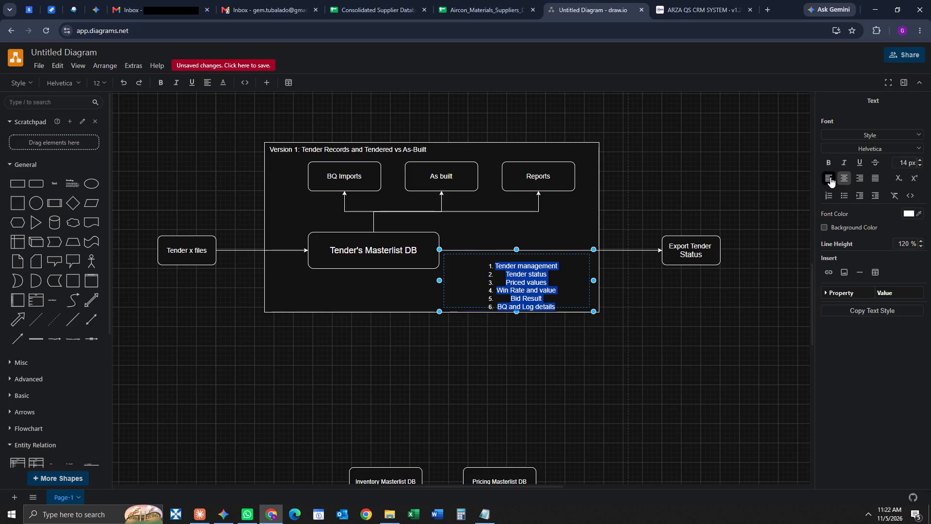
left_click(652, 367)
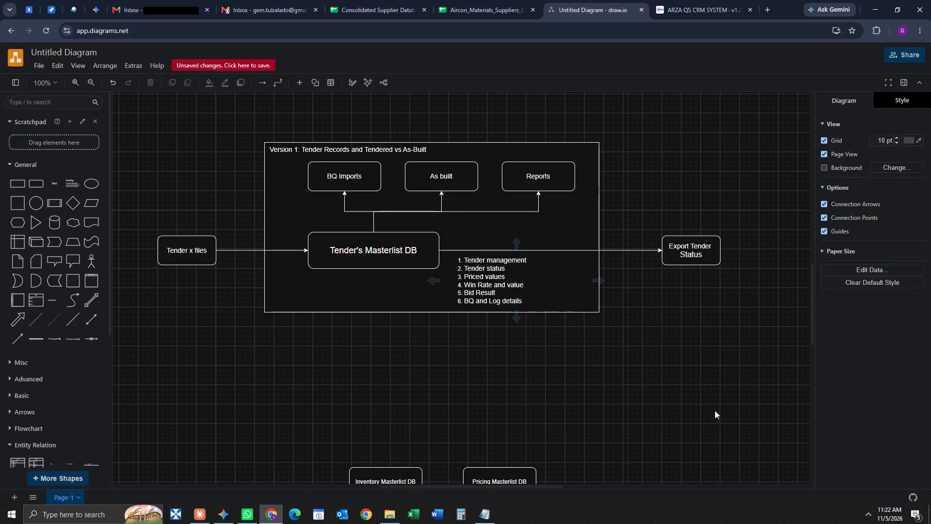
Narrow the numbered list's text box and move it into the Version 1 frame's lower-right corner.
left_click(503, 286)
left_click(448, 280)
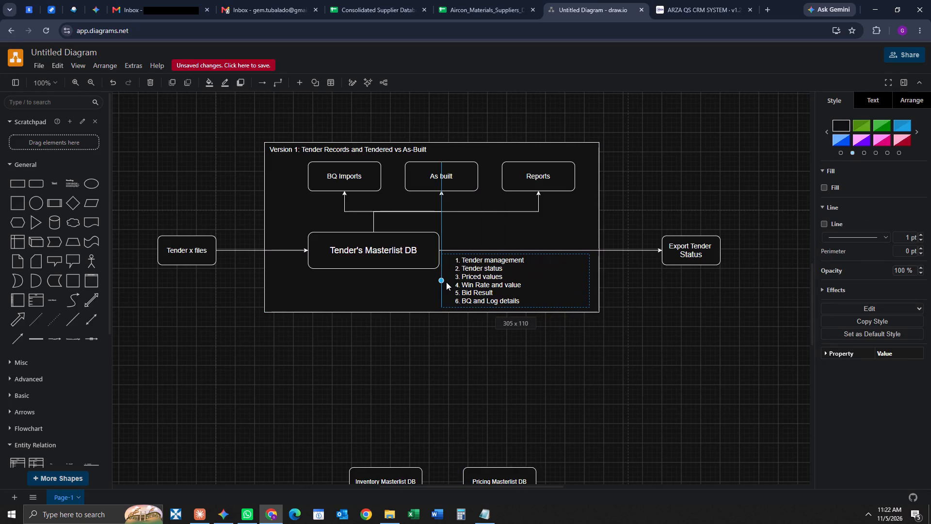
left_click_drag(588, 279, 578, 280)
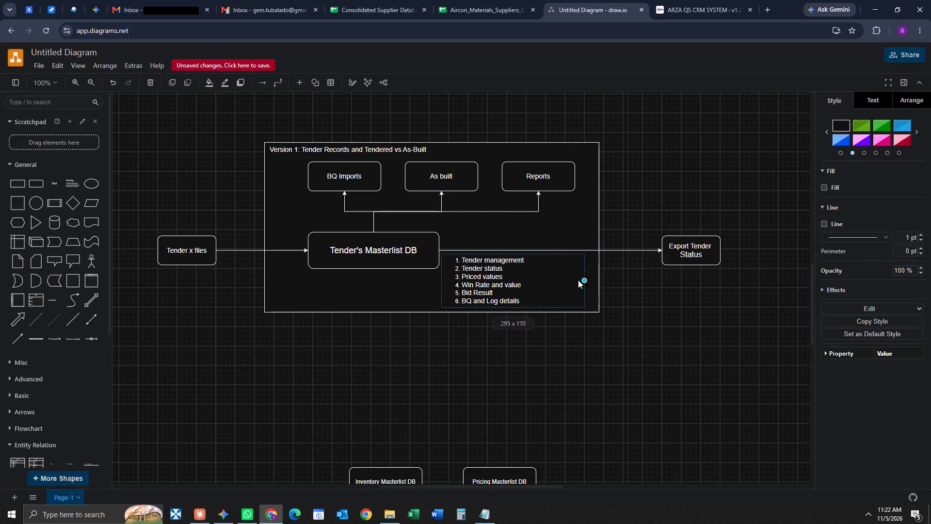
left_click_drag(578, 280, 539, 279)
left_click_drag(482, 263, 536, 262)
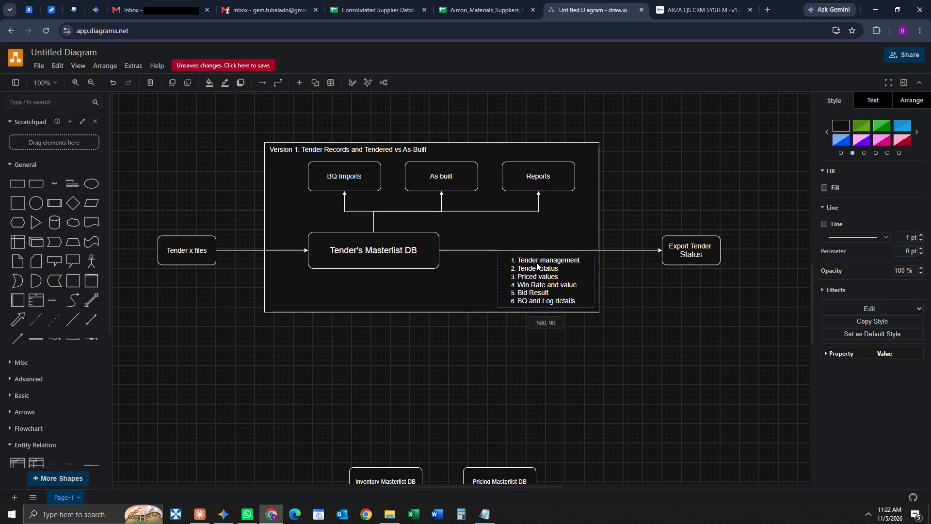
left_click_drag(536, 262, 537, 263)
left_click(604, 340)
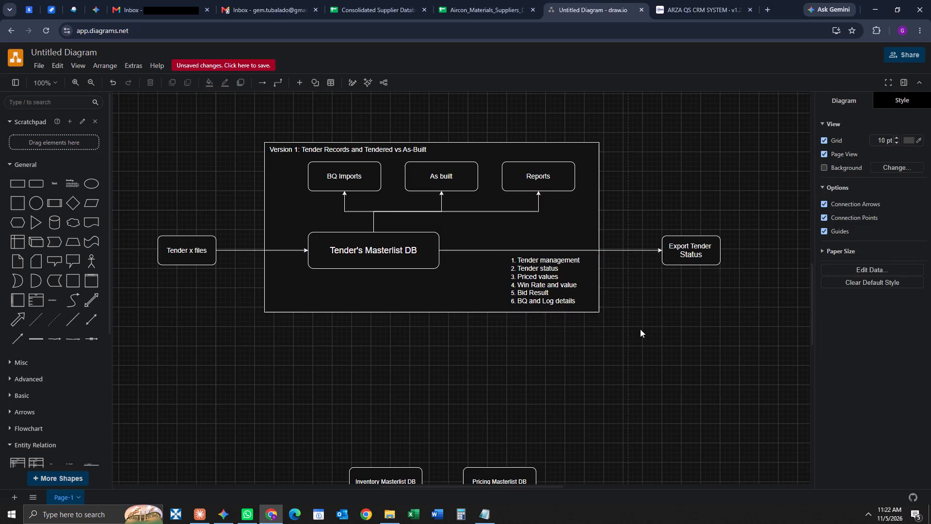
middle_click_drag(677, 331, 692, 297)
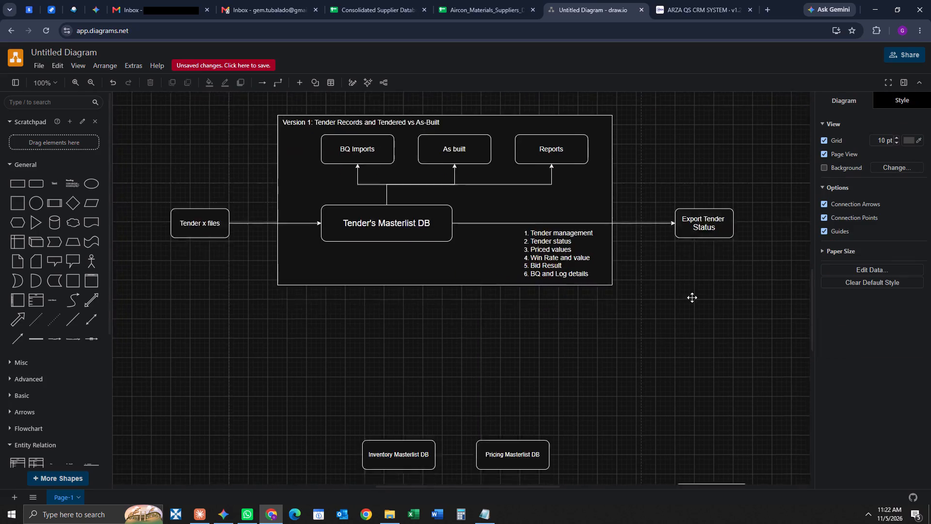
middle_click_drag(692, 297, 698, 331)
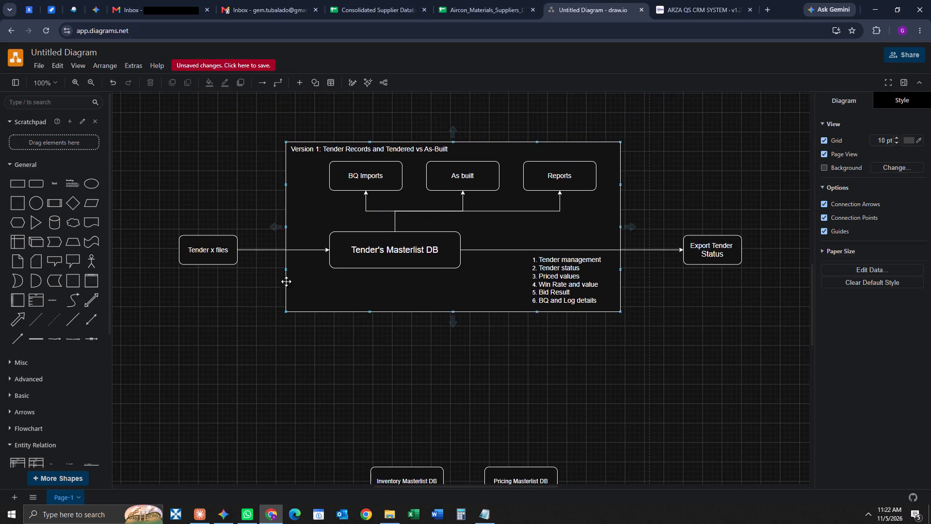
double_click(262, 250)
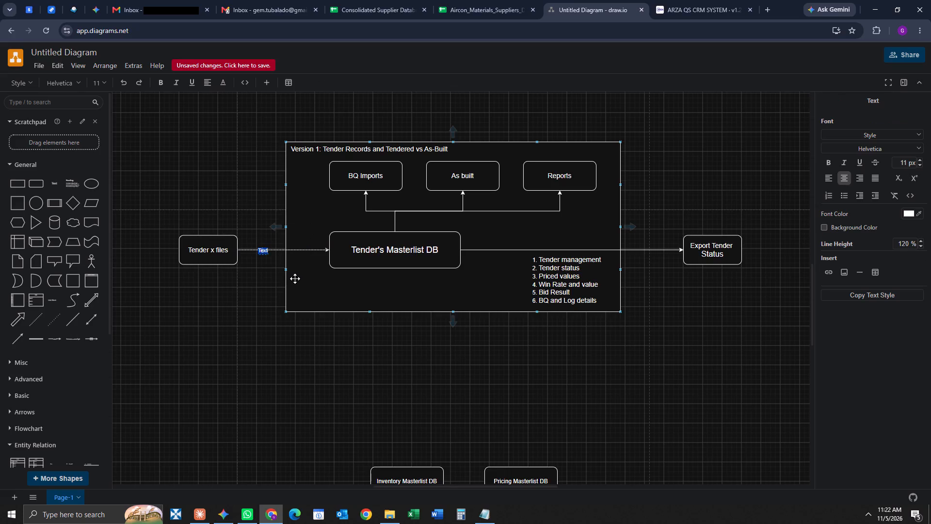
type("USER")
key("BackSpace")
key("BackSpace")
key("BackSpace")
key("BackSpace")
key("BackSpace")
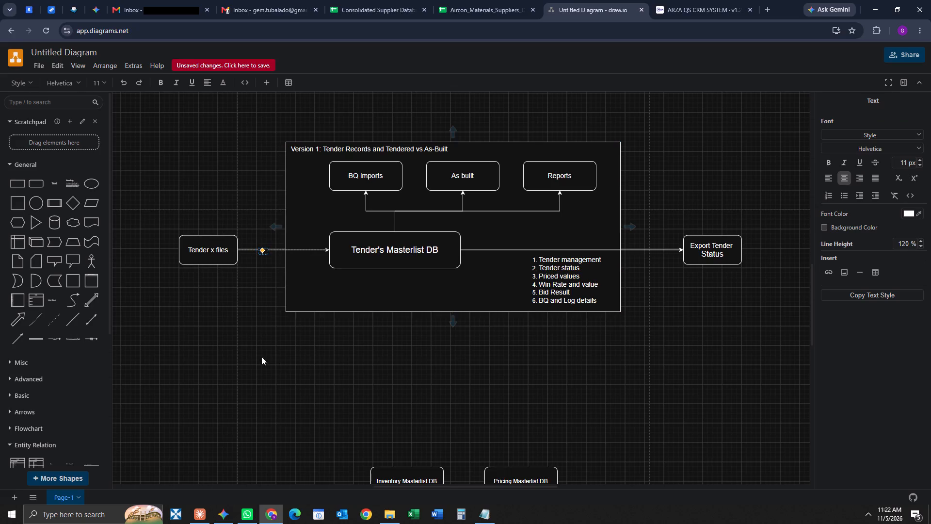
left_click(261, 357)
Label the arrow from Tender x files to Tender's Masterlist DB "INPUT TENDER FILES", one word per line.
double_click(258, 250)
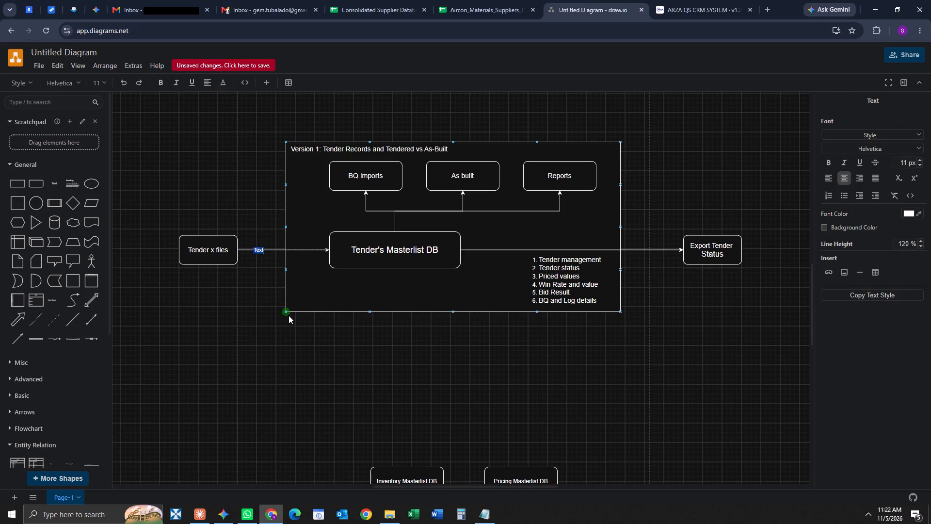
type("INPUT")
key("Return")
type("TE")
type("NDER")
key("space")
key("Return")
type("FILES")
left_click(265, 378)
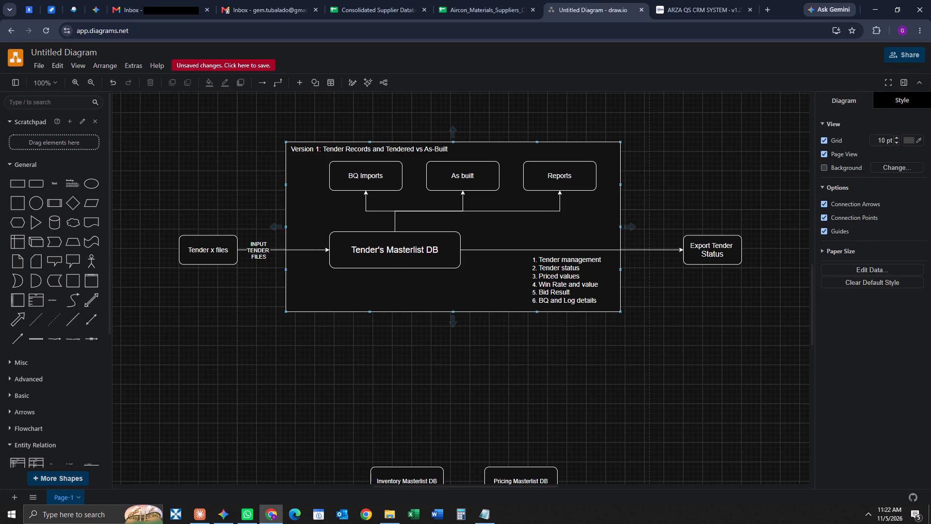
Label the connector rising from Tender's Masterlist DB to the three upper boxes "UPDATES".
double_click(395, 222)
type("UPDATES")
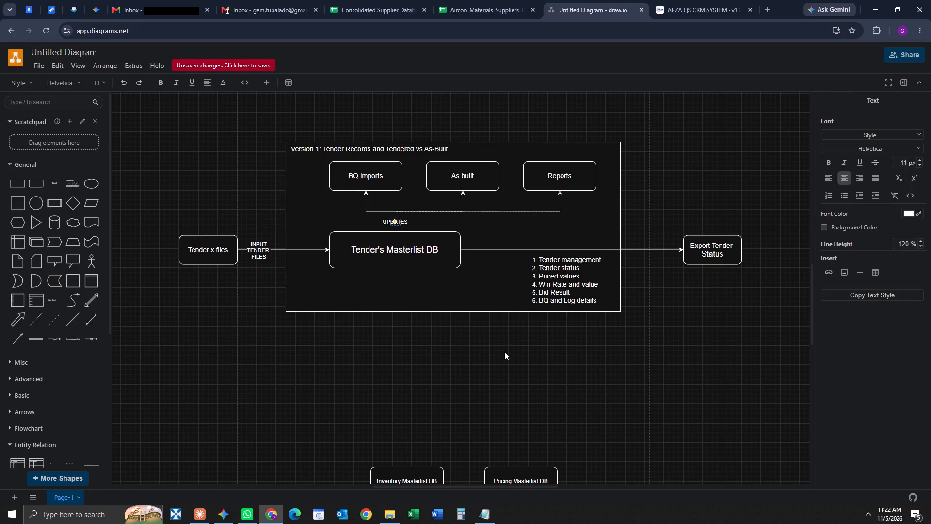
left_click(503, 352)
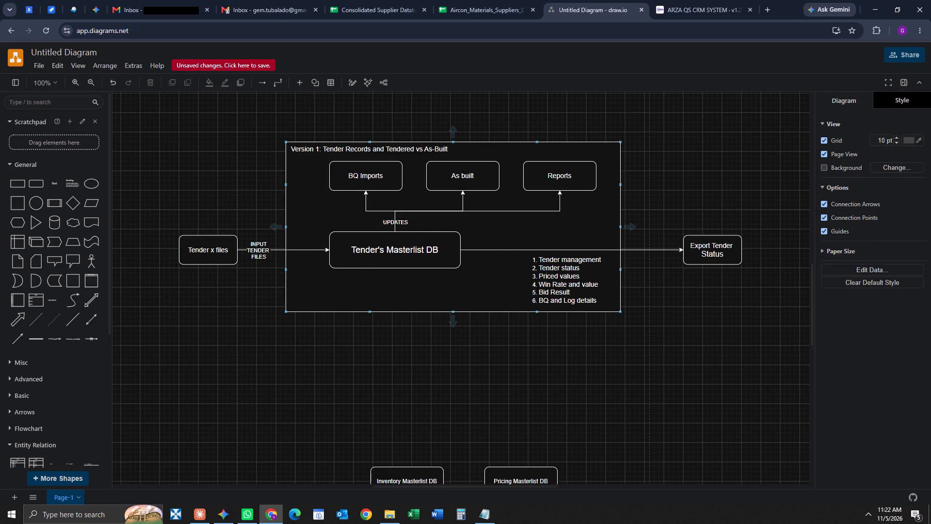
Label the arrow from Tender's Masterlist DB to Export Tender Status "EXPORT OPTION" on two lines.
double_click(494, 251)
type("EXPORT")
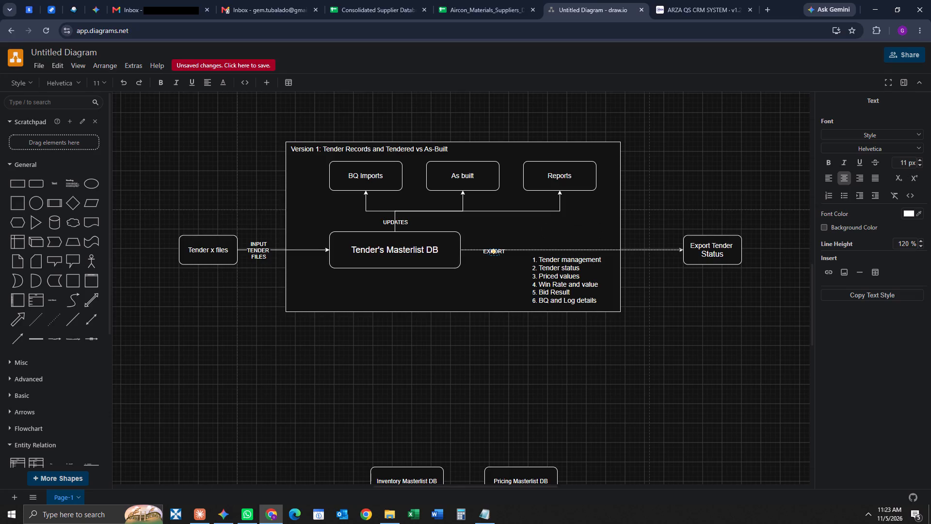
key("Return")
type("OPTION")
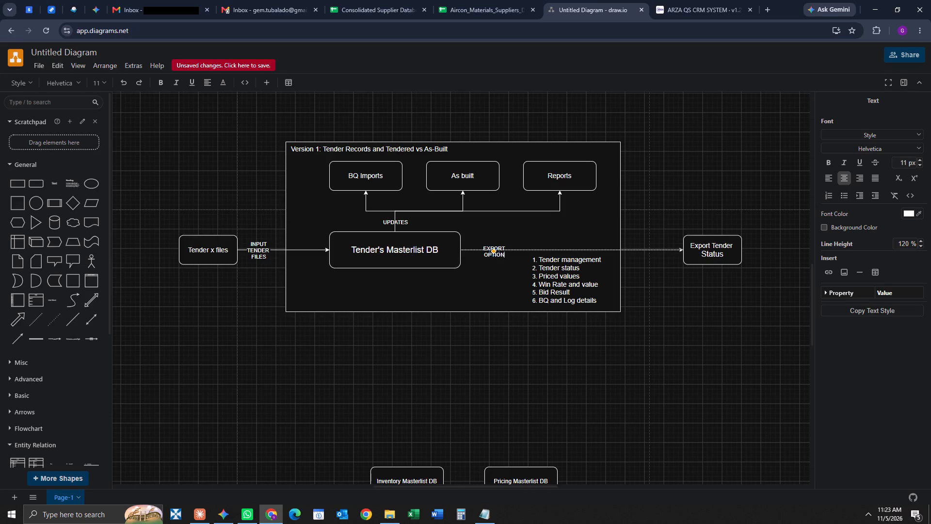
left_click(639, 411)
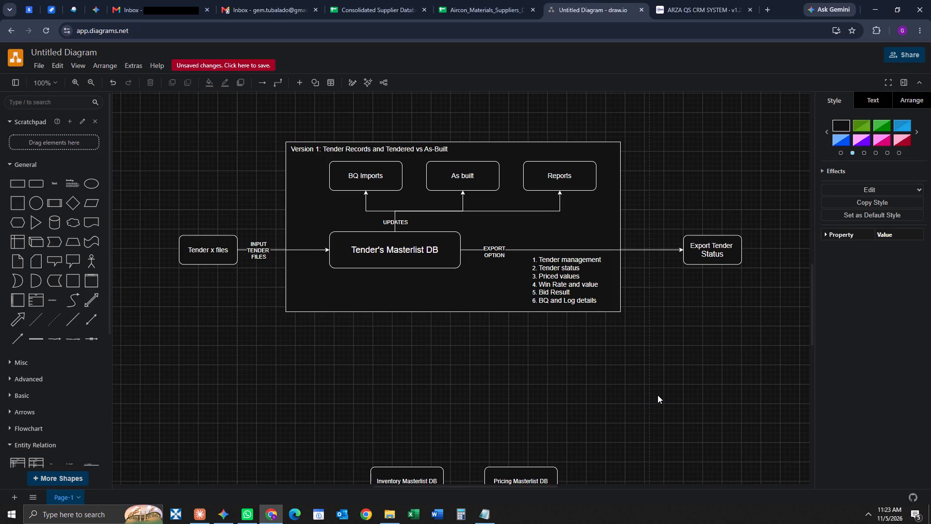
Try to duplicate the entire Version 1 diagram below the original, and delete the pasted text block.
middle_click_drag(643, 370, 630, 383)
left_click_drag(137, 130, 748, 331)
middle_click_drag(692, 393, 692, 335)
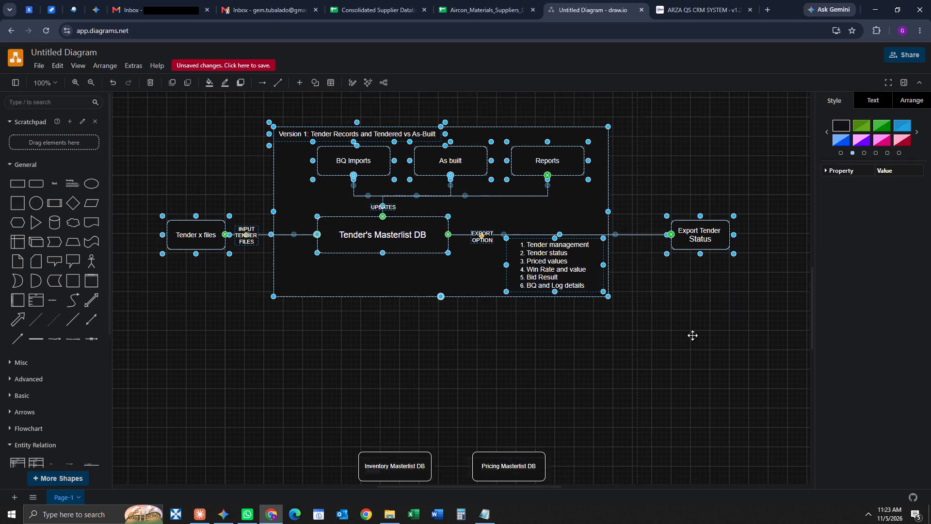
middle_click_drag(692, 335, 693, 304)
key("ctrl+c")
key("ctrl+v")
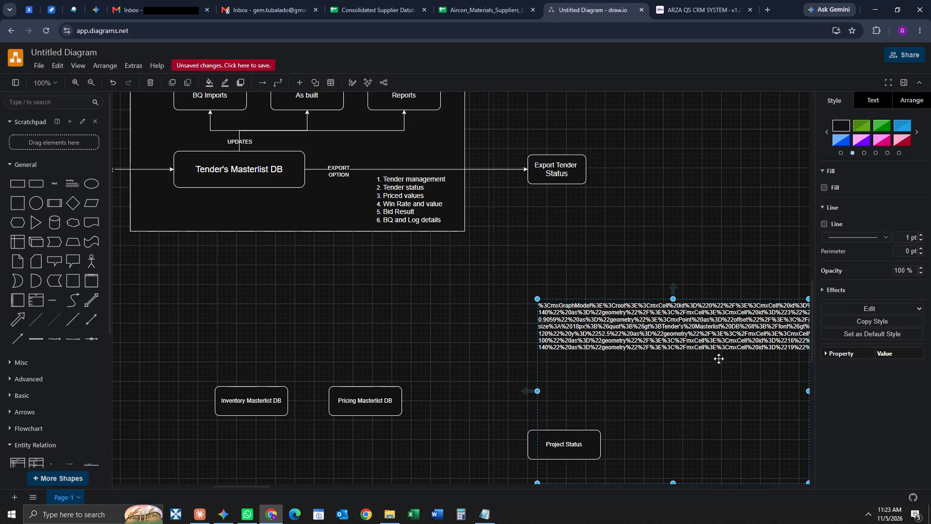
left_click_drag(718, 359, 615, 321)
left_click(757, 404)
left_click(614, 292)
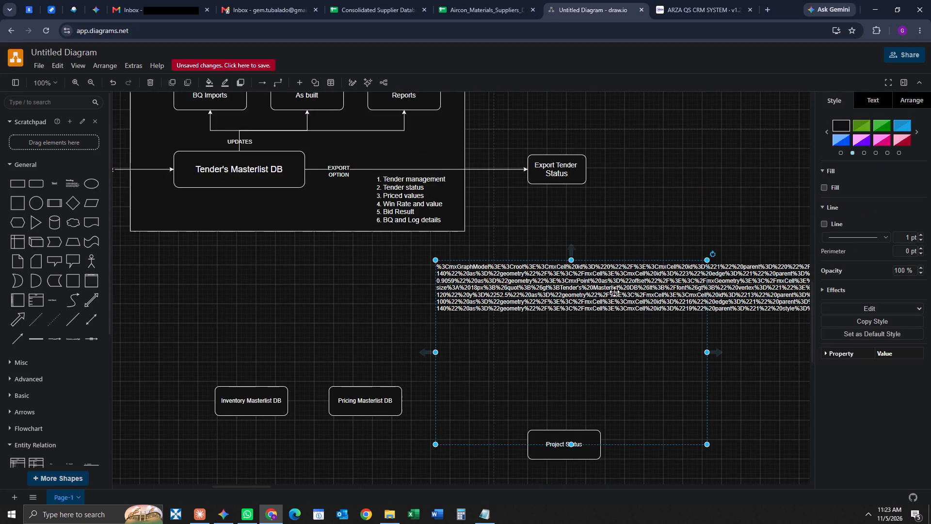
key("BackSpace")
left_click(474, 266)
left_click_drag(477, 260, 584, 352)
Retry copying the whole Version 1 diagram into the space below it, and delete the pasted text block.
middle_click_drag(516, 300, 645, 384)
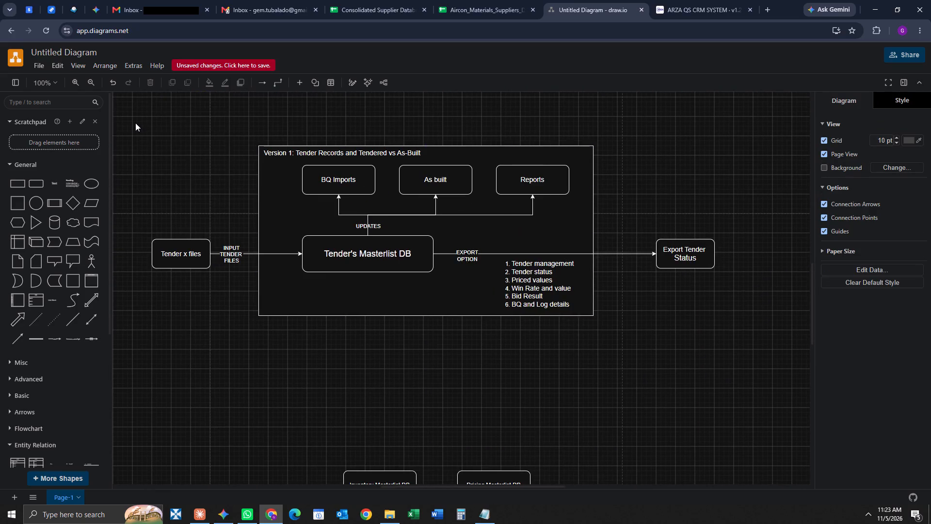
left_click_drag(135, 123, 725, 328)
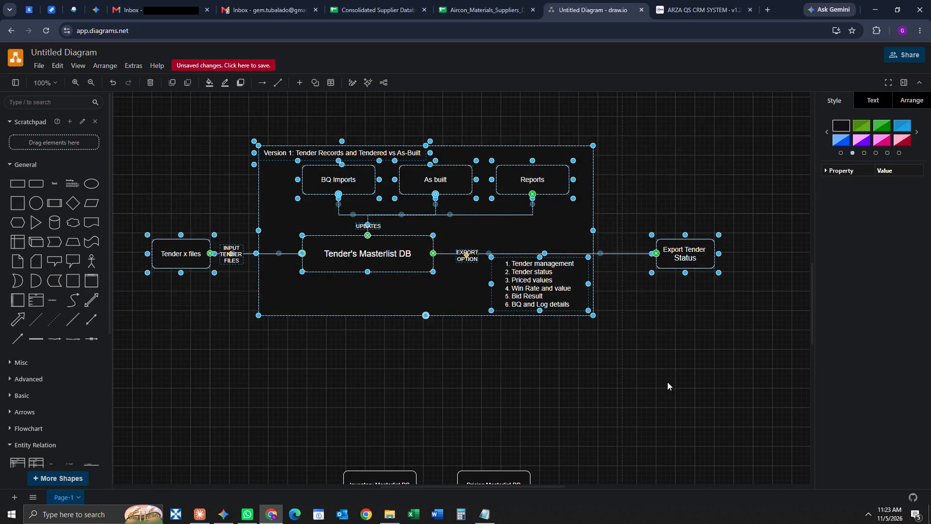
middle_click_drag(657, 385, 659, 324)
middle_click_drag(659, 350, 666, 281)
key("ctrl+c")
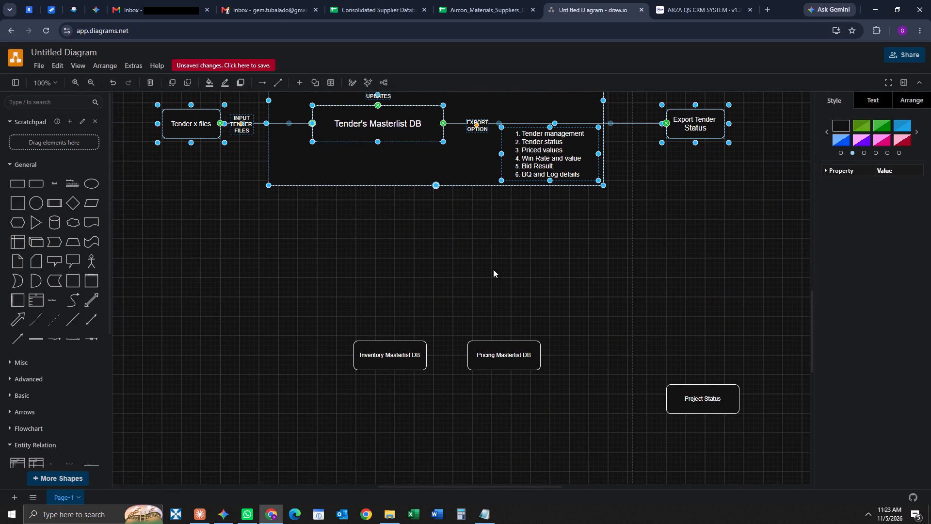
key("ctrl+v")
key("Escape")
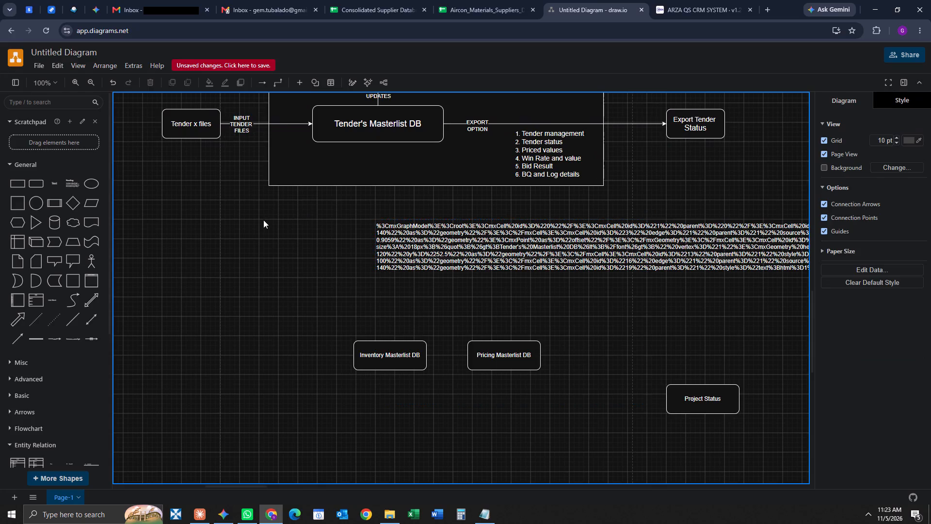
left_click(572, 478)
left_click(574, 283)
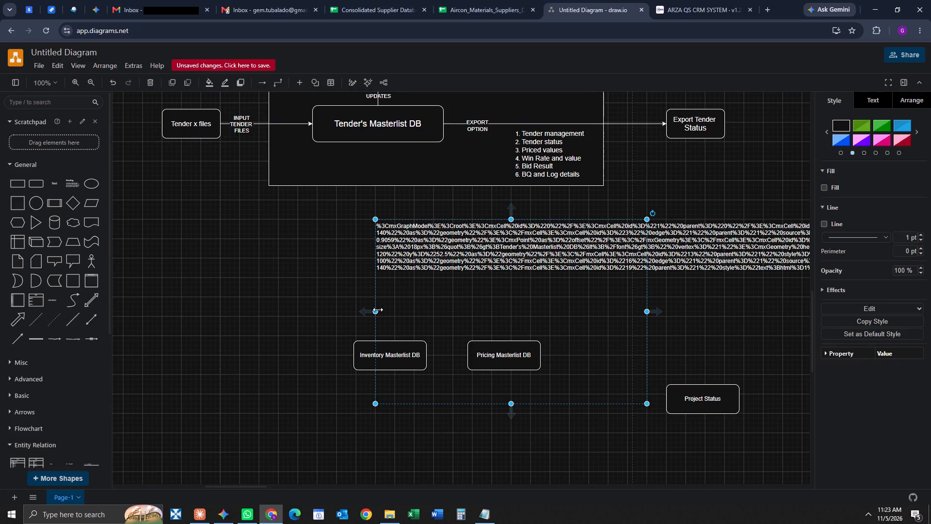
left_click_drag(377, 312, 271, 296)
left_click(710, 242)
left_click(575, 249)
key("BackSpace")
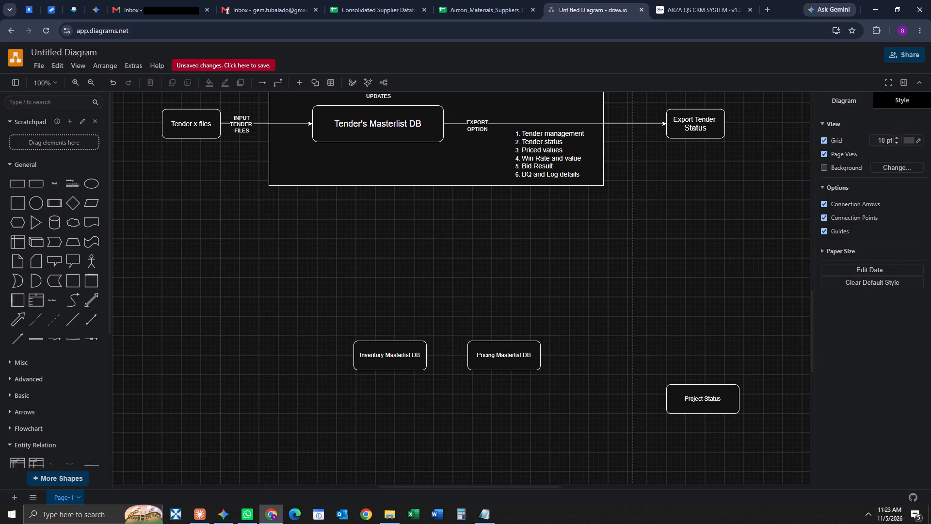
Duplicate only the Version 1 frame, place the copy below around Inventory and Pricing Masterlist DB, and send it behind those boxes.
middle_click_drag(394, 276, 444, 403)
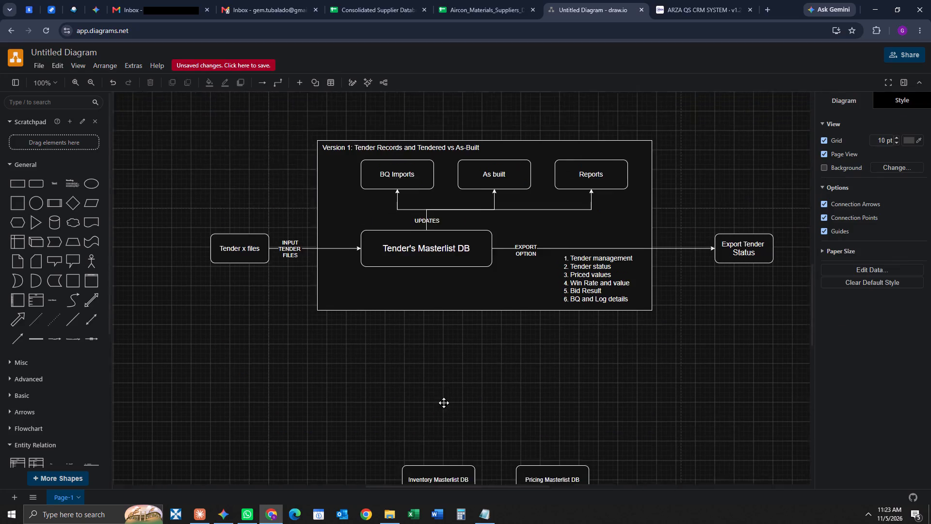
middle_click_drag(444, 403, 443, 405)
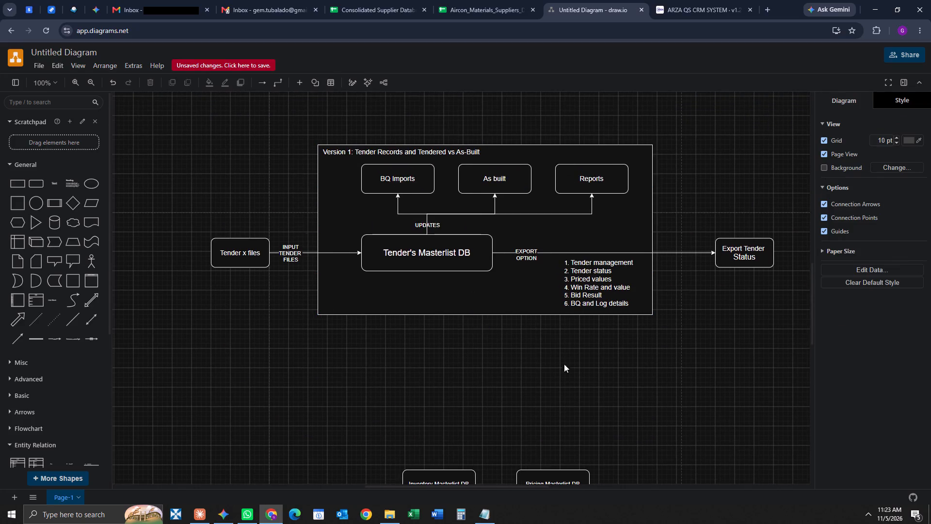
middle_click_drag(580, 364, 580, 326)
left_click(510, 277)
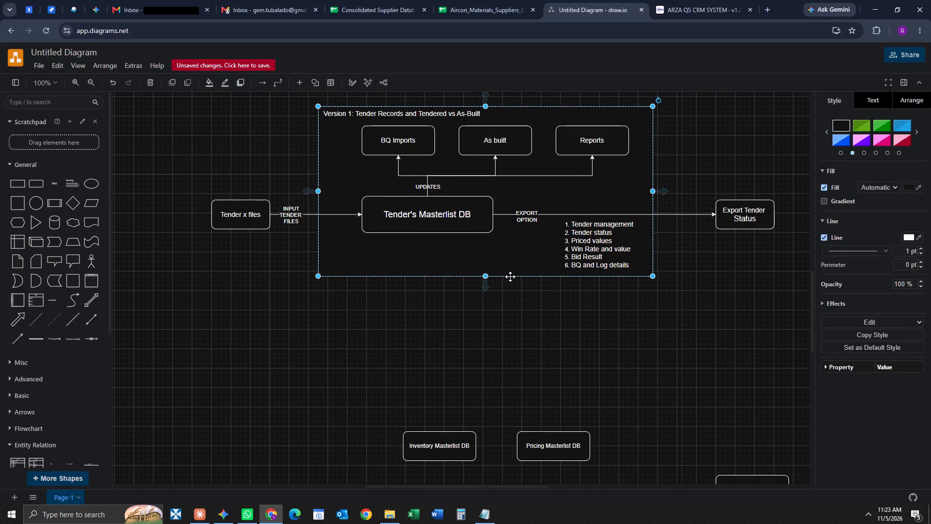
key("ctrl+c")
key("ctrl+v")
left_click_drag(690, 335, 521, 372)
right_click(588, 375)
left_click(634, 398)
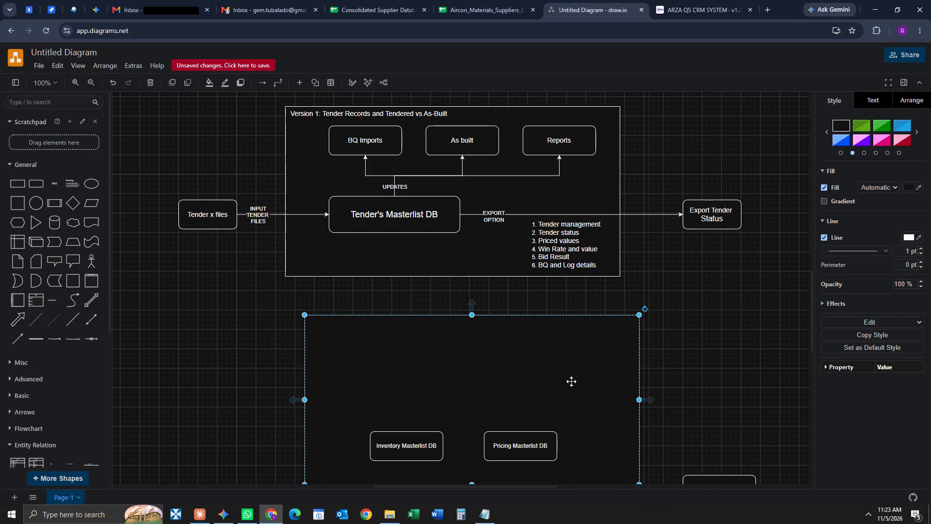
Move the lower frame so that its sides line up with the Version 1 frame above.
left_click_drag(814, 316, 810, 357)
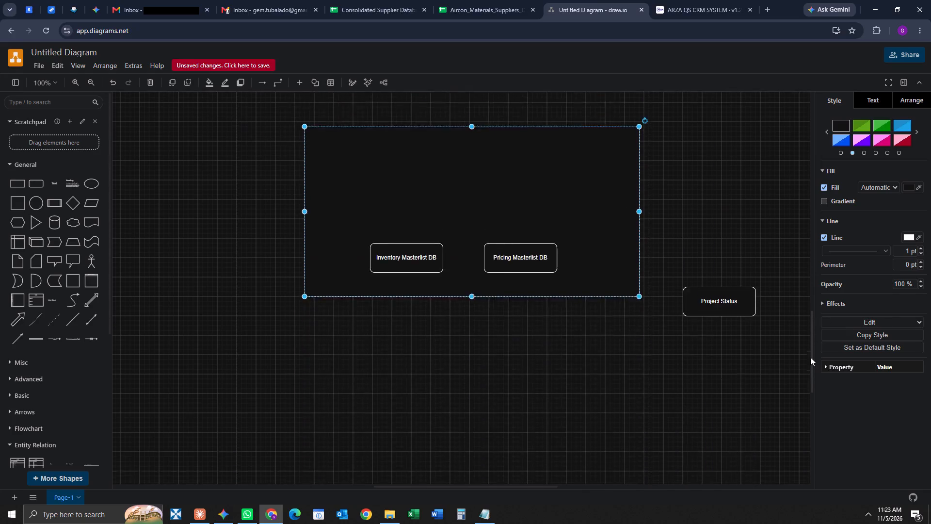
left_click_drag(810, 357, 811, 332)
left_click_drag(548, 298, 527, 312)
Duplicate the Tender x files box and place the copy outside the lower frame, on its left side.
left_click(221, 141)
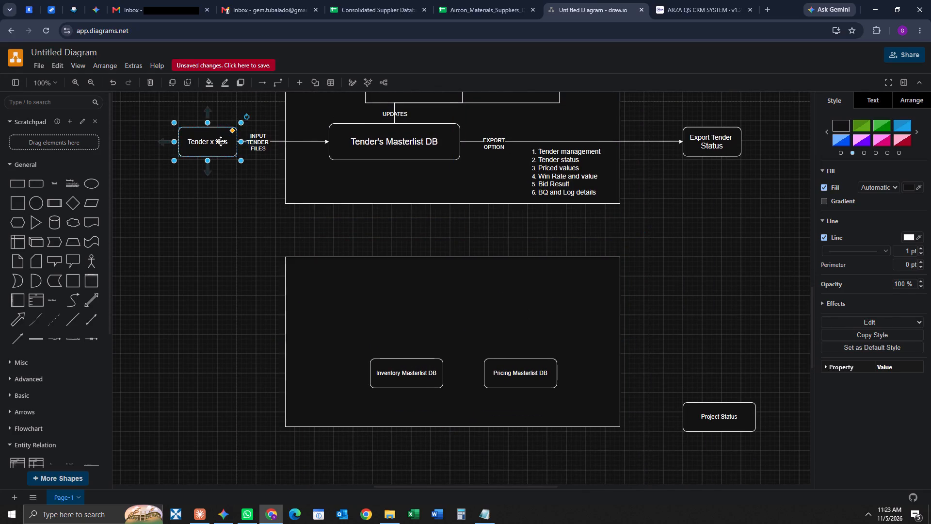
key("ctrl+c")
key("ctrl+v")
left_click_drag(284, 171, 211, 359)
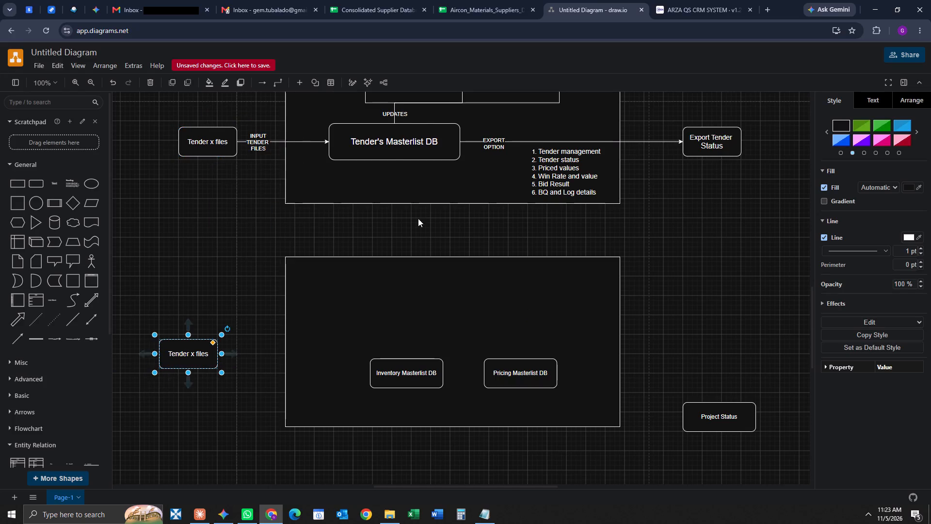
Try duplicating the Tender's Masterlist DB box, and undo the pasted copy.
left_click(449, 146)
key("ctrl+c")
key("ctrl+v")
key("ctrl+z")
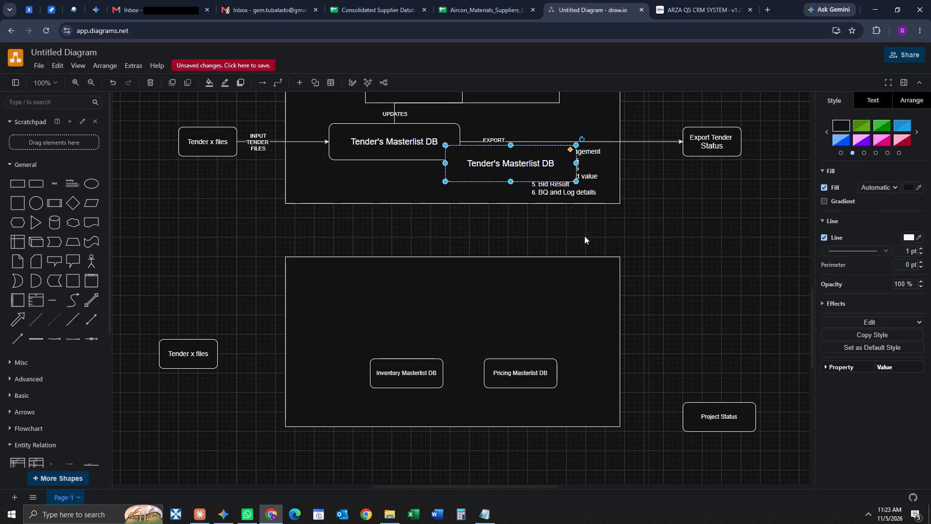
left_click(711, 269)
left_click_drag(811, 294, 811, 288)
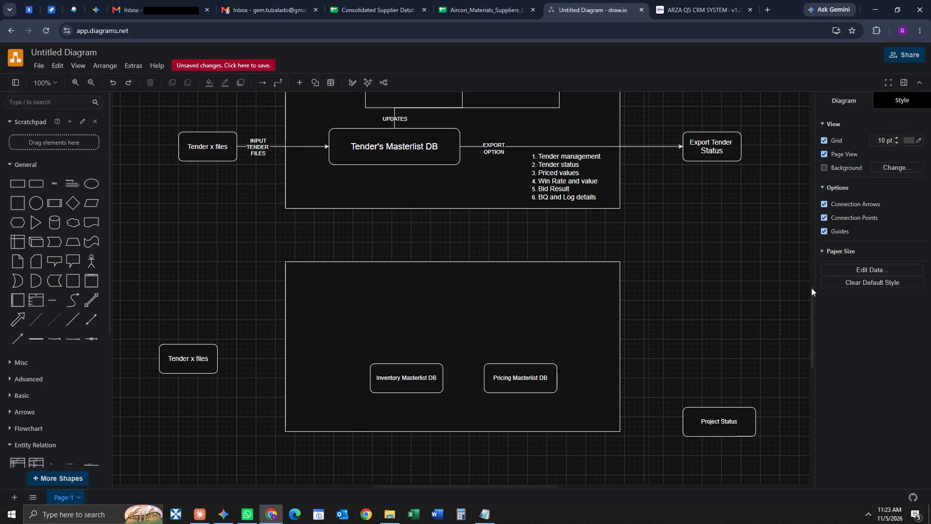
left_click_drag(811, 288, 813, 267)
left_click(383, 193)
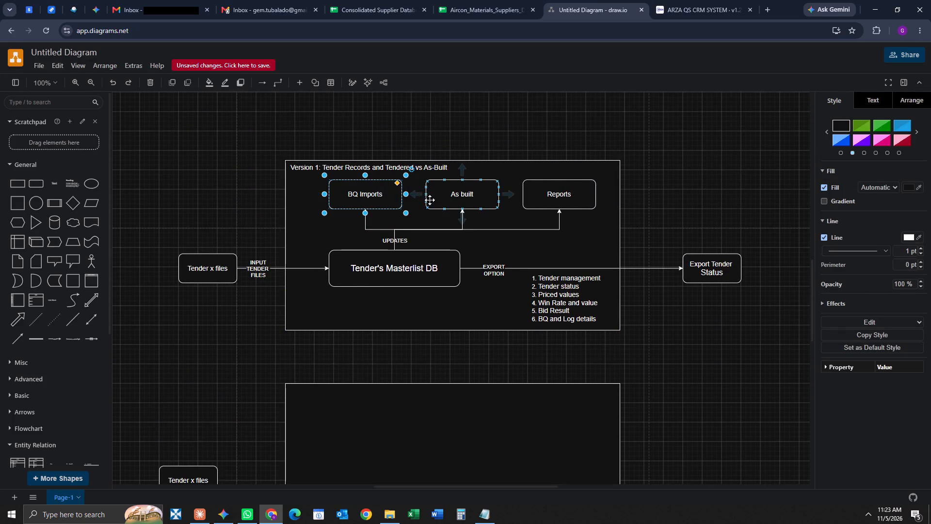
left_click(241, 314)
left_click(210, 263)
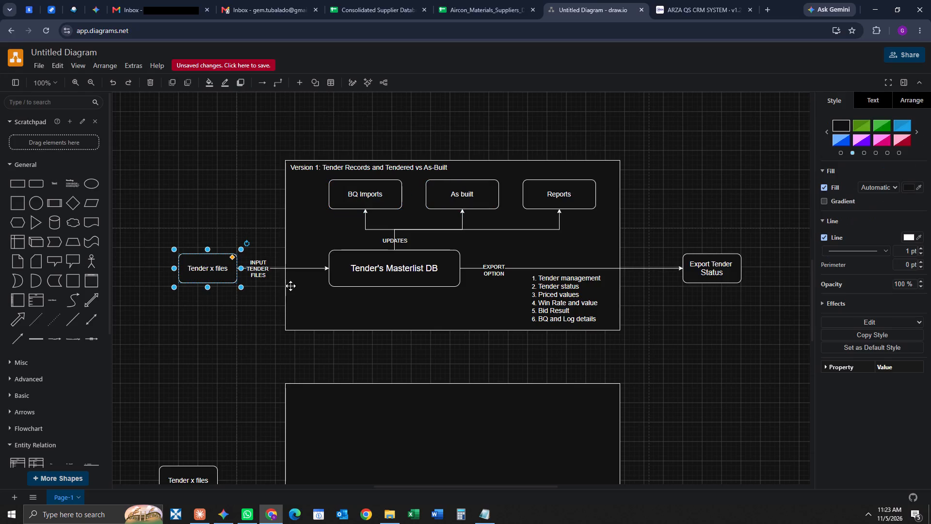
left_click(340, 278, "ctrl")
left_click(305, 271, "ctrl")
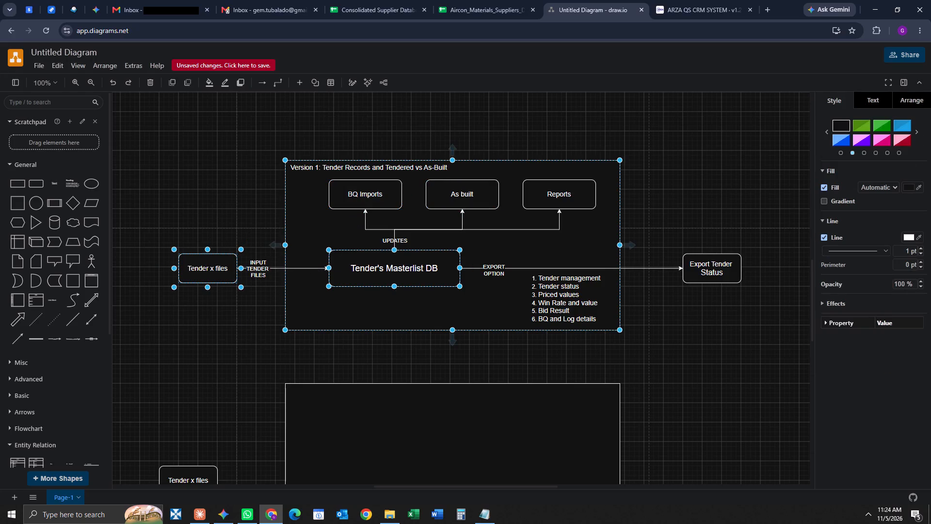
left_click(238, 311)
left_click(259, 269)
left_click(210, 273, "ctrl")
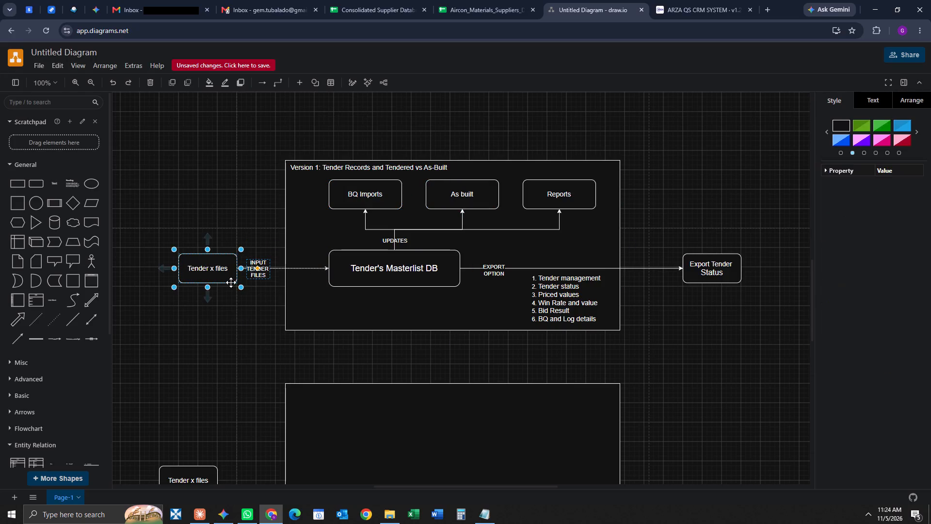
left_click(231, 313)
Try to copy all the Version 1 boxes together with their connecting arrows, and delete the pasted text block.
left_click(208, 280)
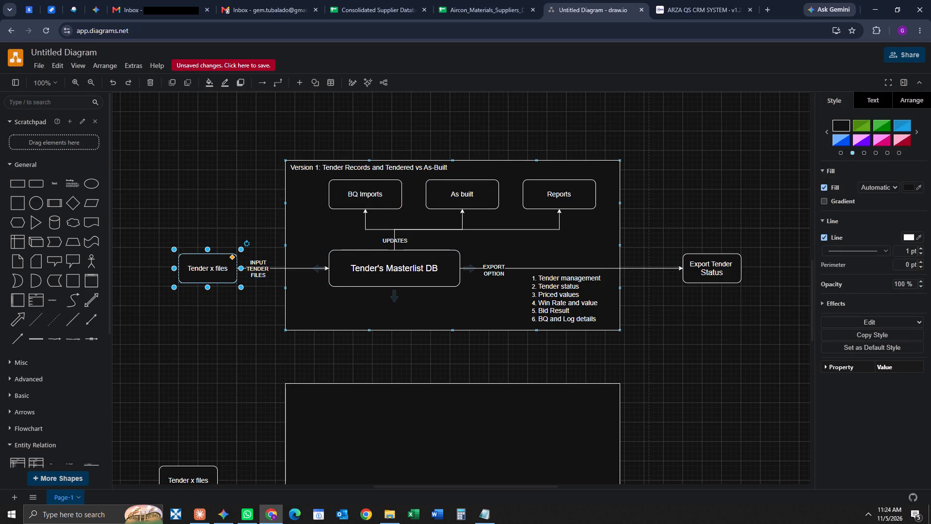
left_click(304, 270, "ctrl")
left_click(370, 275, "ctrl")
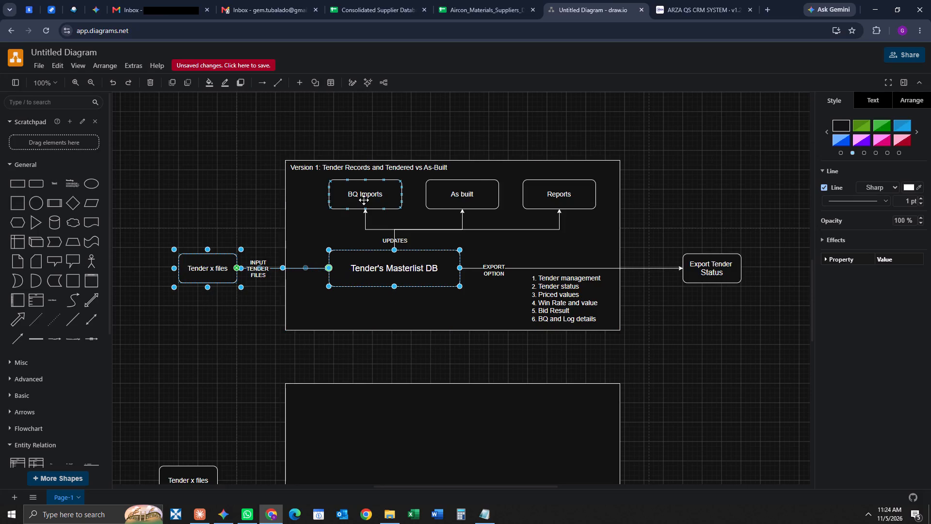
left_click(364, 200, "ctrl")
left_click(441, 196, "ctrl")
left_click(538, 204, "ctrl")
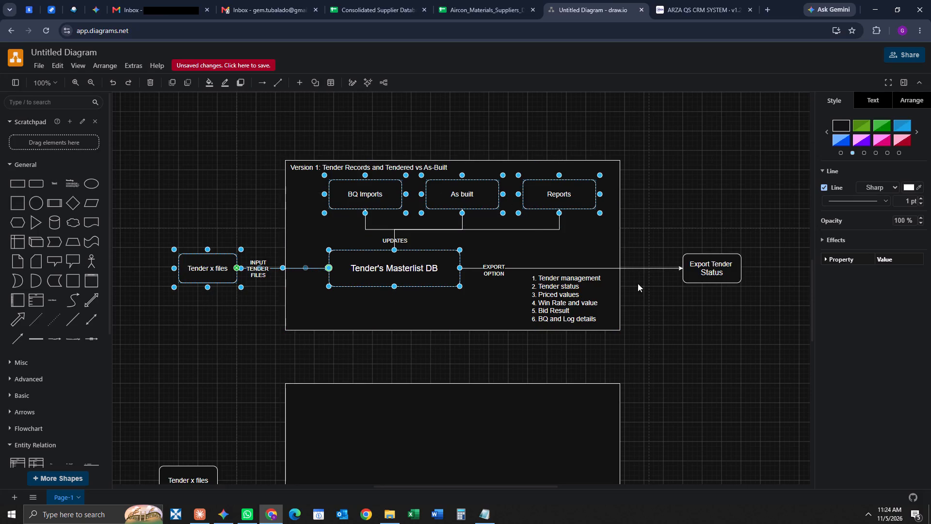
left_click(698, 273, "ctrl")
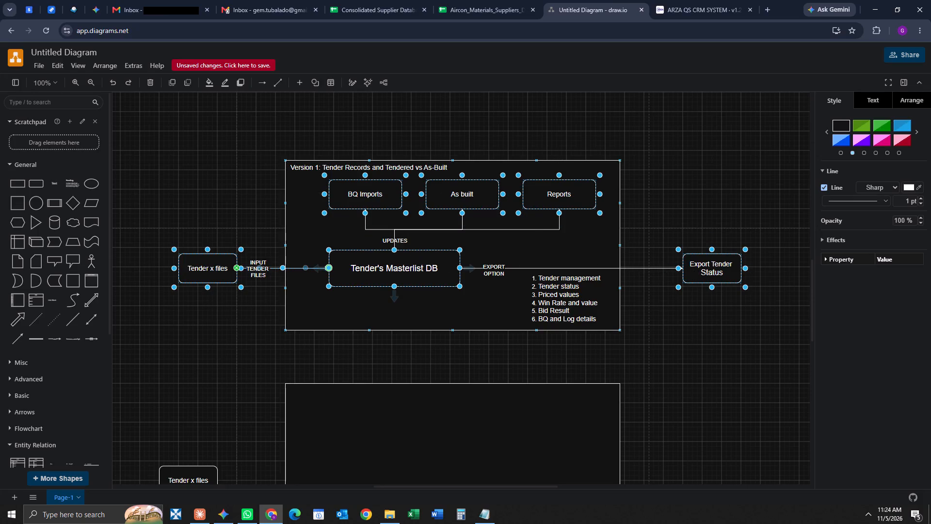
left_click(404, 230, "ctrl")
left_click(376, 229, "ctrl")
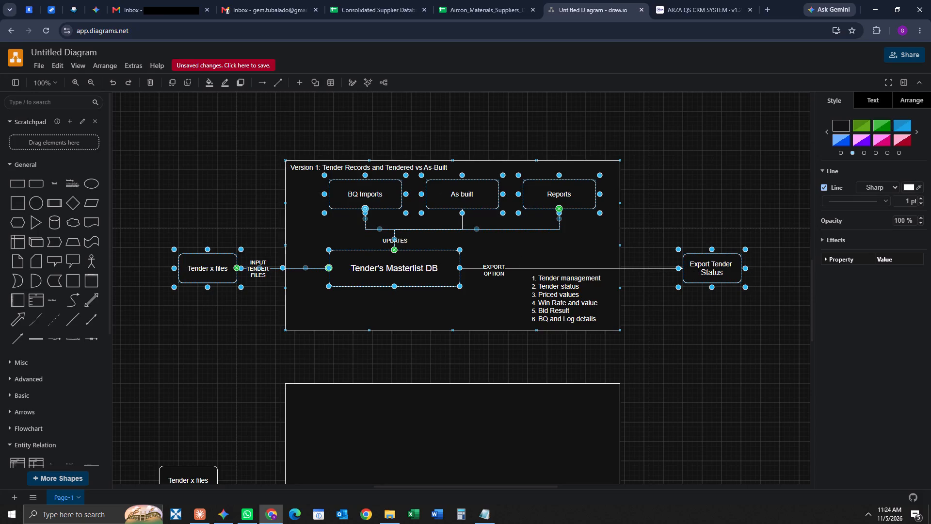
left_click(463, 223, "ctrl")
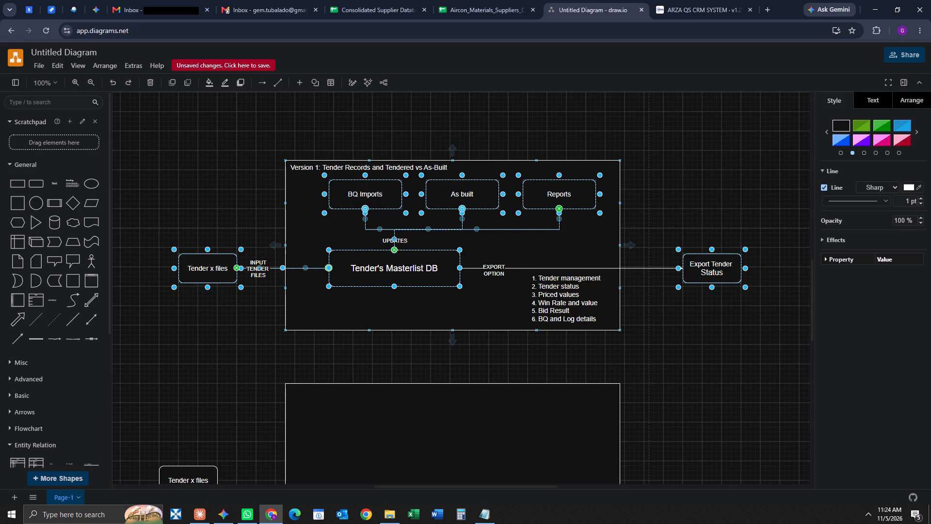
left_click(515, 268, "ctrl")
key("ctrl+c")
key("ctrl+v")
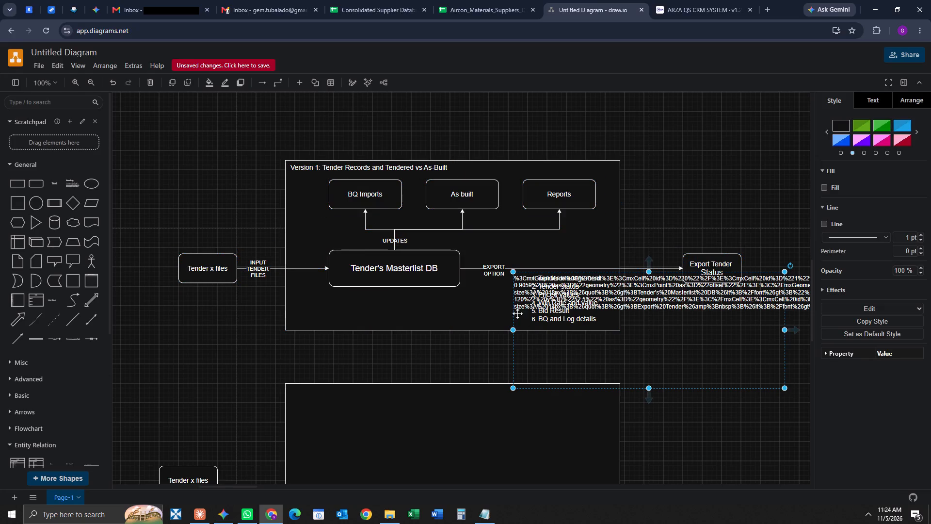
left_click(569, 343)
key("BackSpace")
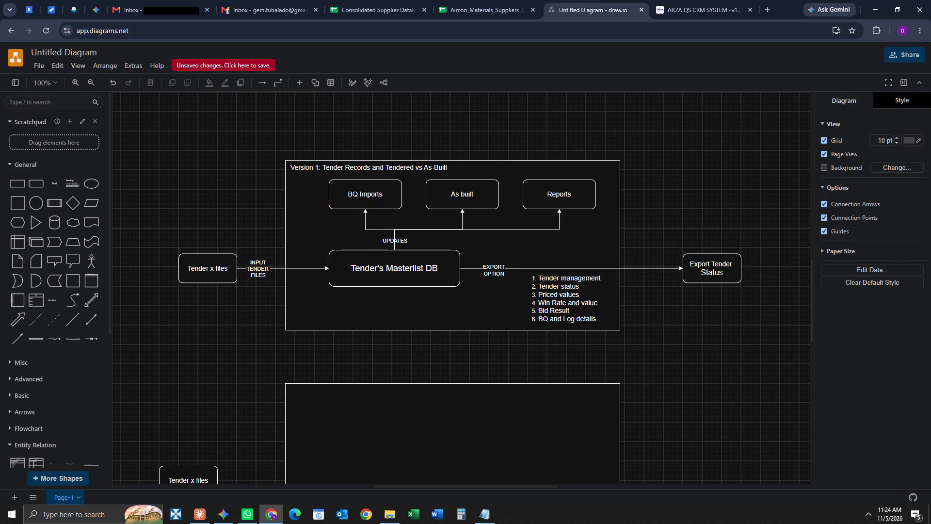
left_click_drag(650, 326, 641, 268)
Duplicate the title "Version 1: Tender Records and Tendered vs As-Built" and place the copy in the lower frame's top-left corner.
left_click(308, 170)
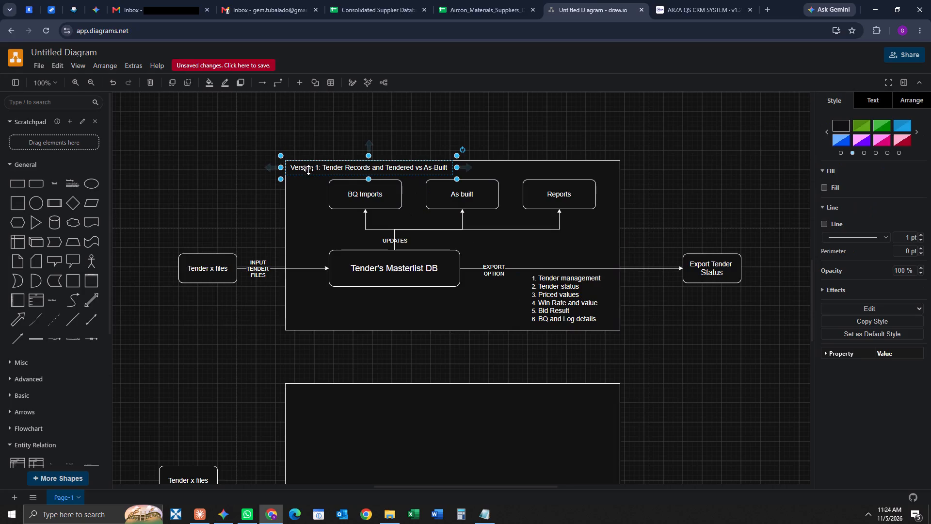
key("ctrl+c")
key("ctrl+v")
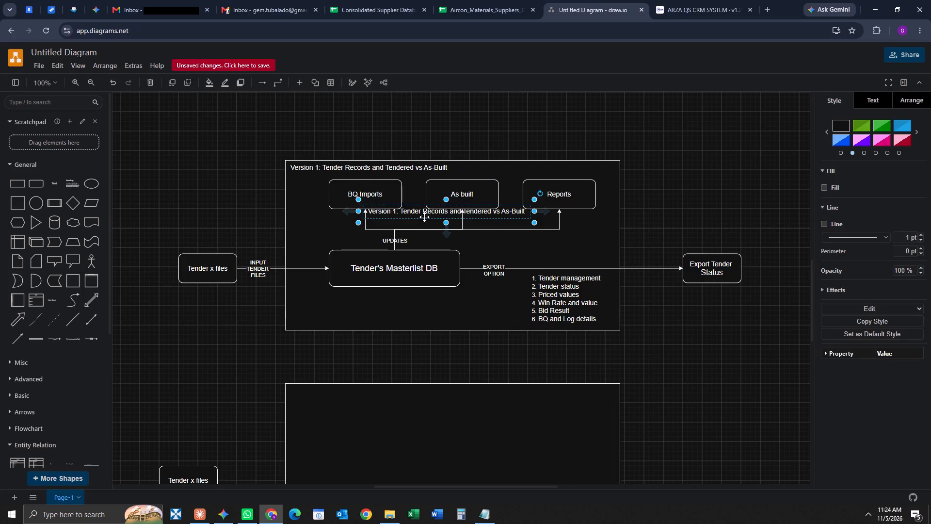
left_click_drag(454, 215, 381, 399)
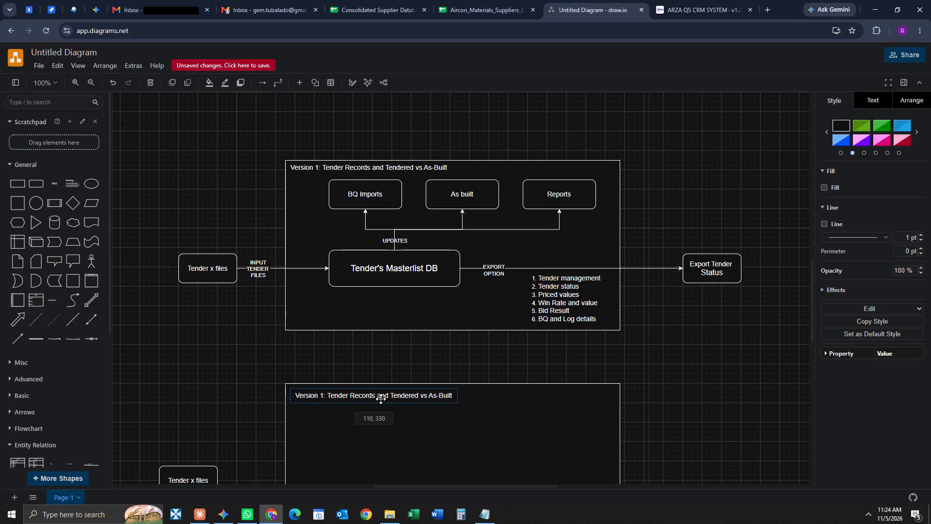
left_click_drag(381, 399, 376, 396)
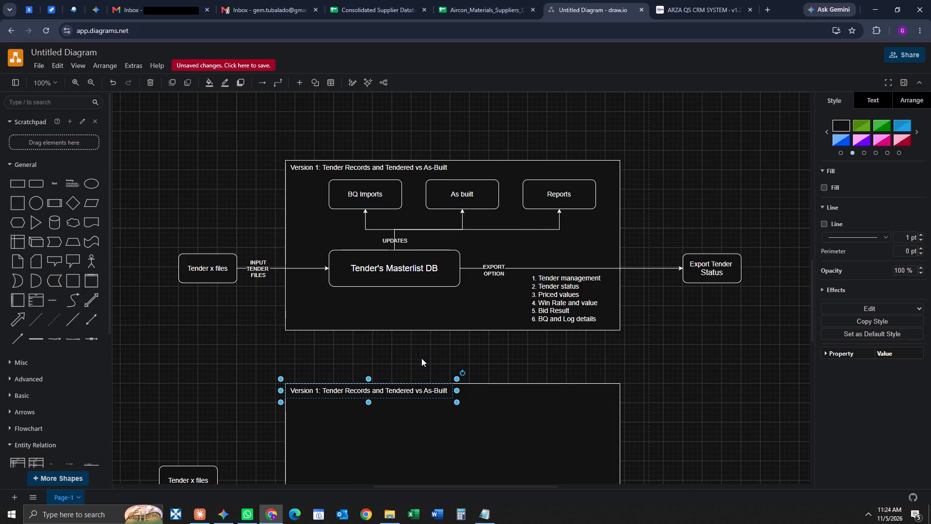
left_click(421, 358)
left_click(443, 262)
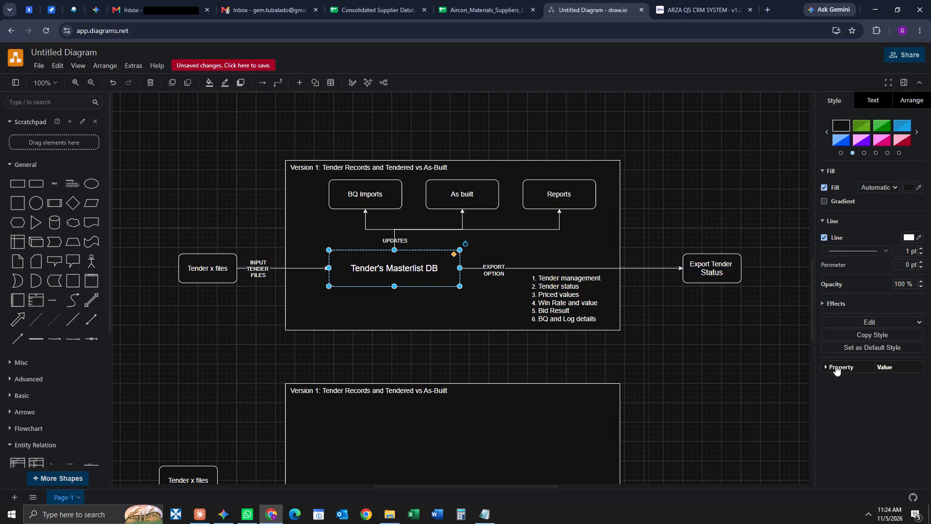
Move Inventory Masterlist DB and Pricing Masterlist DB side by side into the lower frame's bottom-left corner, aligned on one row.
left_click_drag(811, 324, 810, 352)
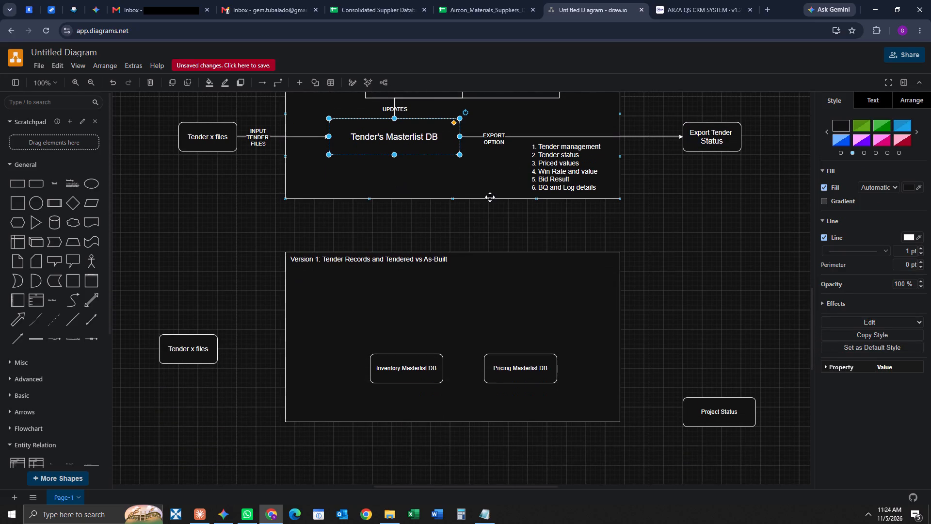
left_click(422, 365)
left_click_drag(428, 373, 372, 290)
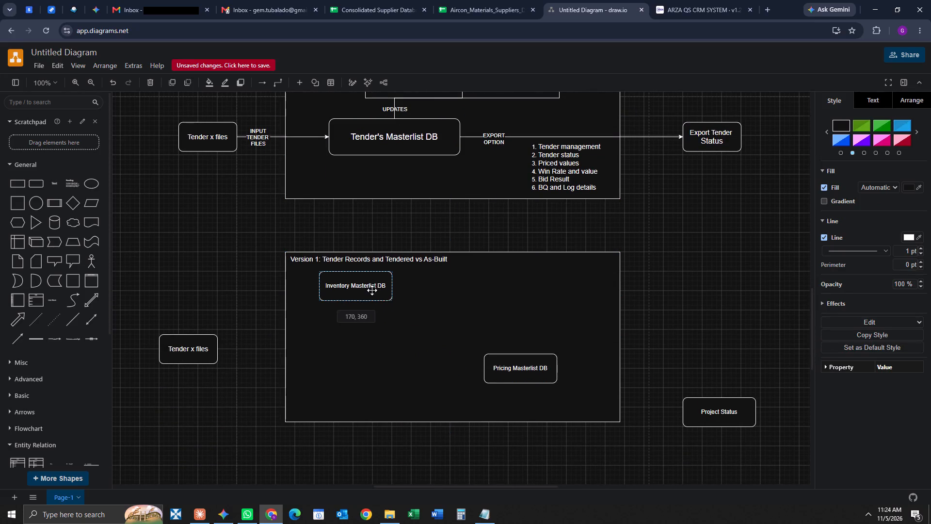
left_click_drag(372, 290, 355, 404)
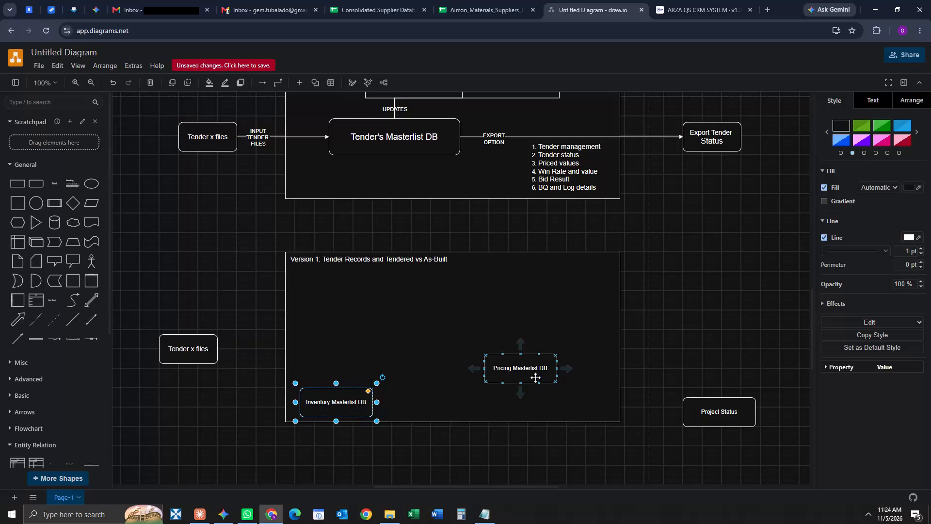
left_click(543, 371)
left_click_drag(546, 370, 447, 404)
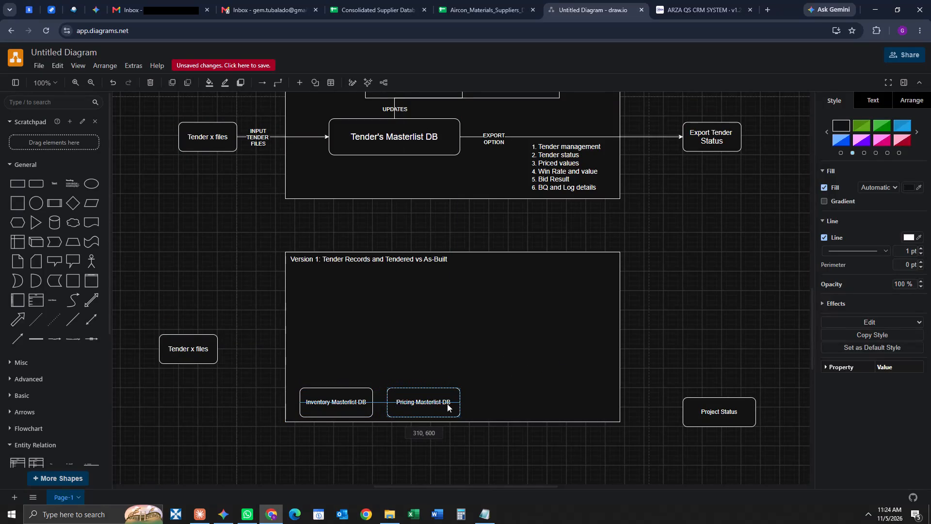
left_click_drag(447, 404, 445, 404)
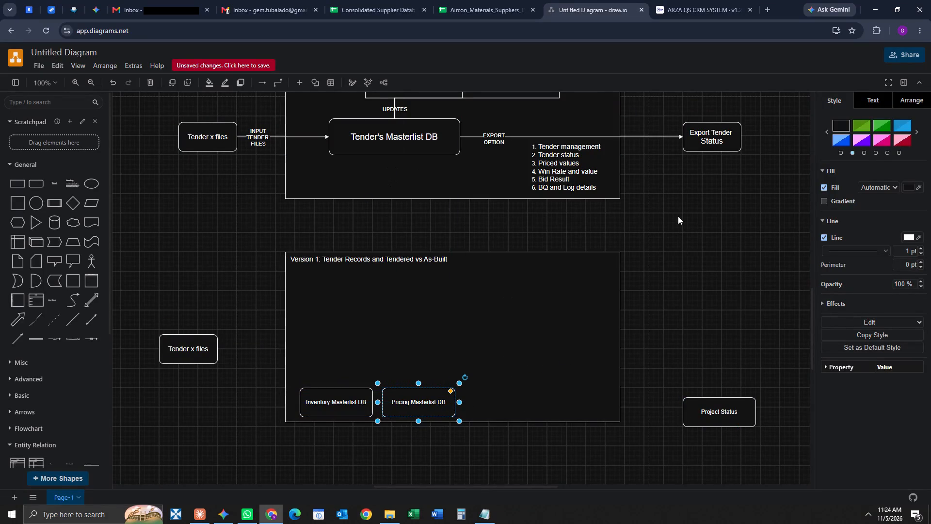
Select the Project Status box outside the lower frame.
left_click(722, 405)
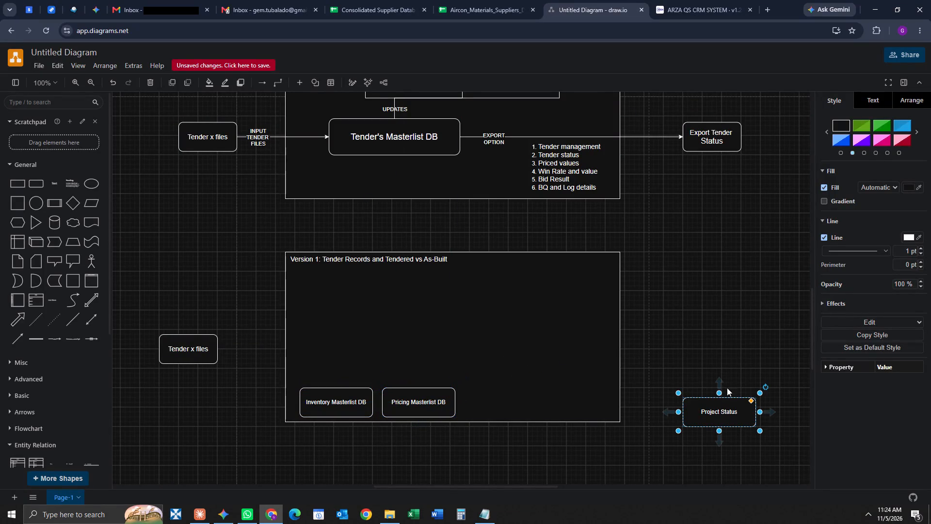
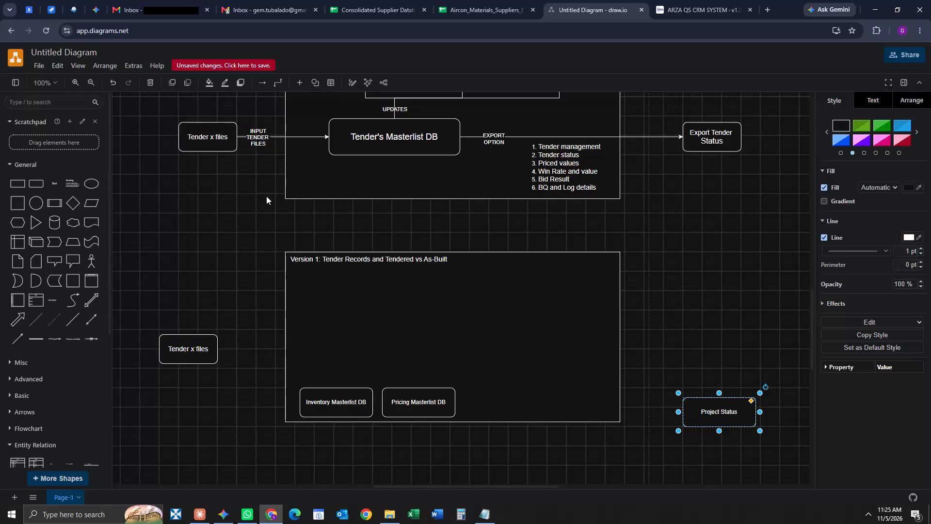
Delete the duplicate Tender x files box and the lower section's empty outer frame.
left_click(207, 345)
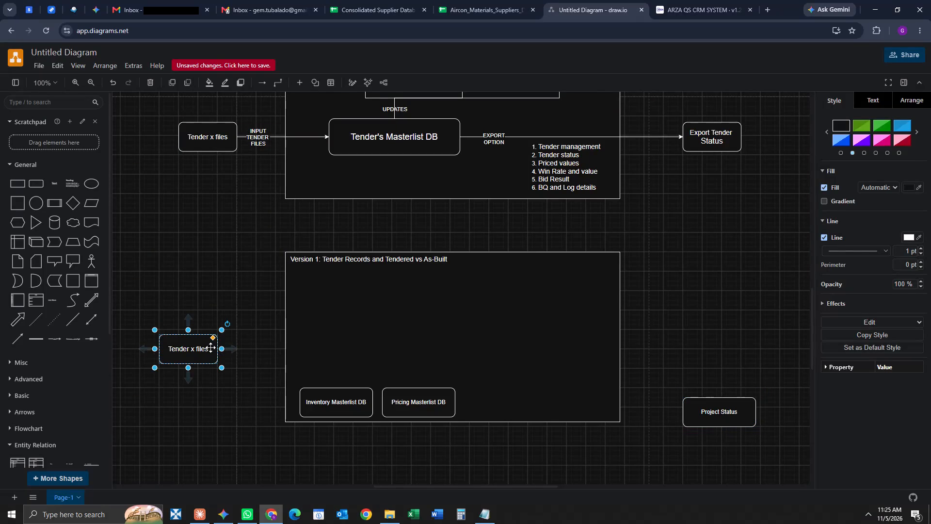
key("BackSpace")
left_click(381, 332)
key("BackSpace")
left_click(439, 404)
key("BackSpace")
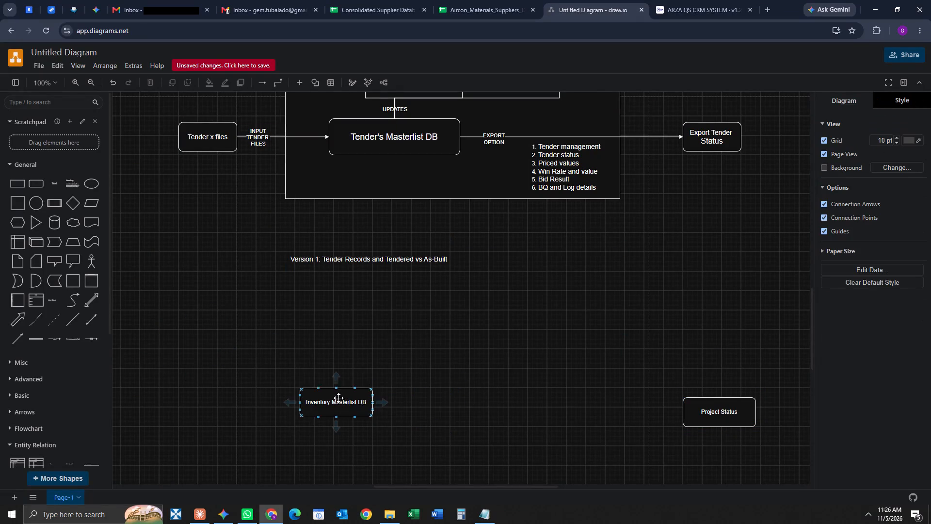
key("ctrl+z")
Delete the lower copy of the title "Version 1: Tender Records and Tendered vs As-Built".
left_click(415, 256)
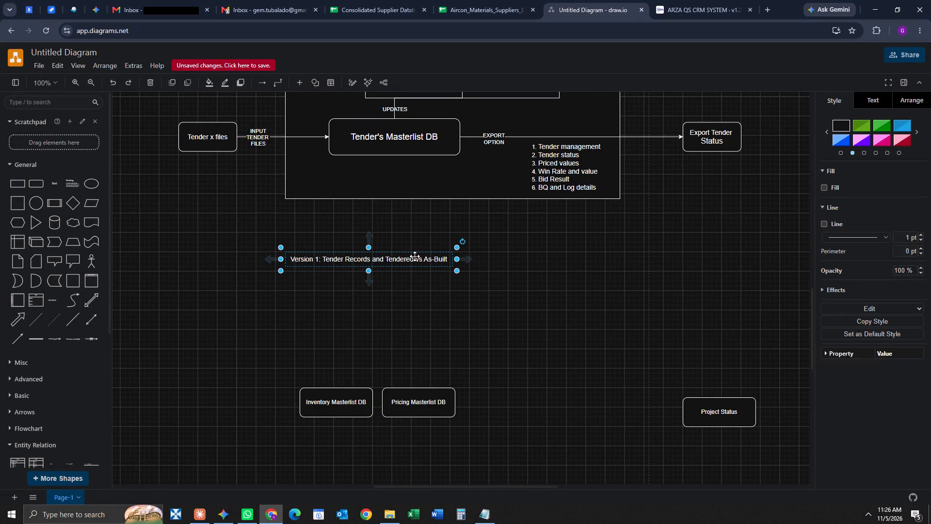
key("BackSpace")
Select the outer frame of the Version 1 section and bring the whole section into view.
left_click(471, 197)
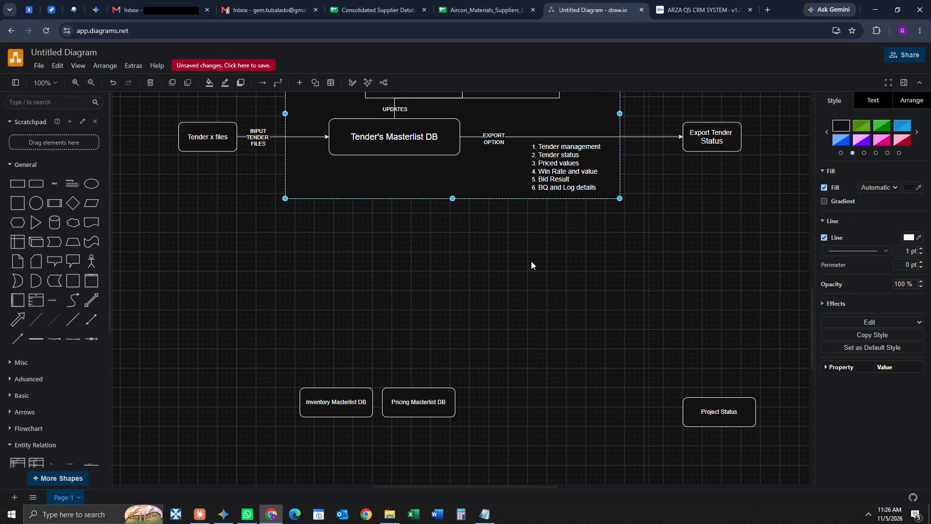
left_click_drag(812, 301, 811, 278)
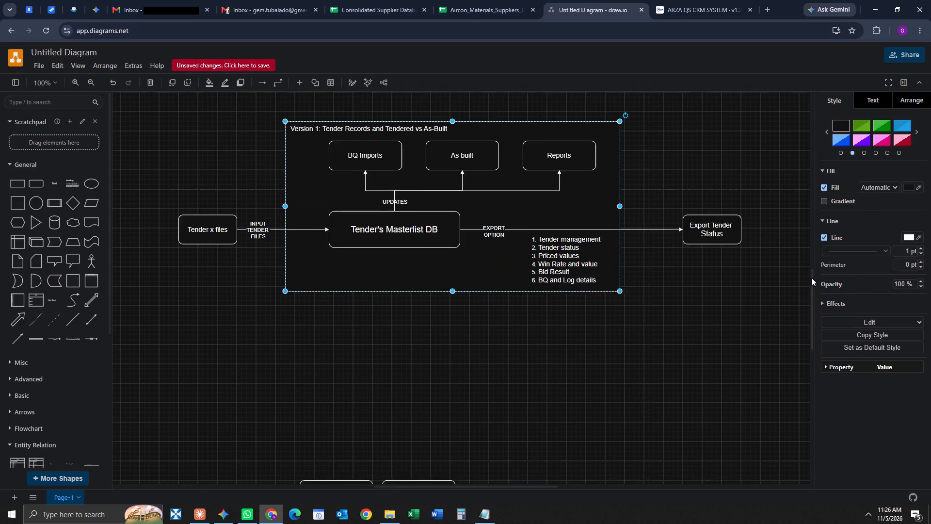
left_click_drag(811, 278, 811, 276)
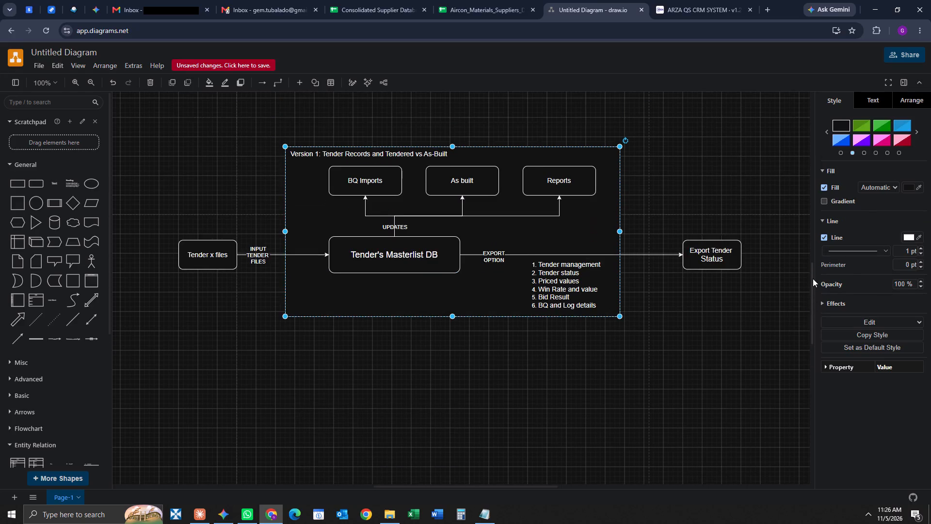
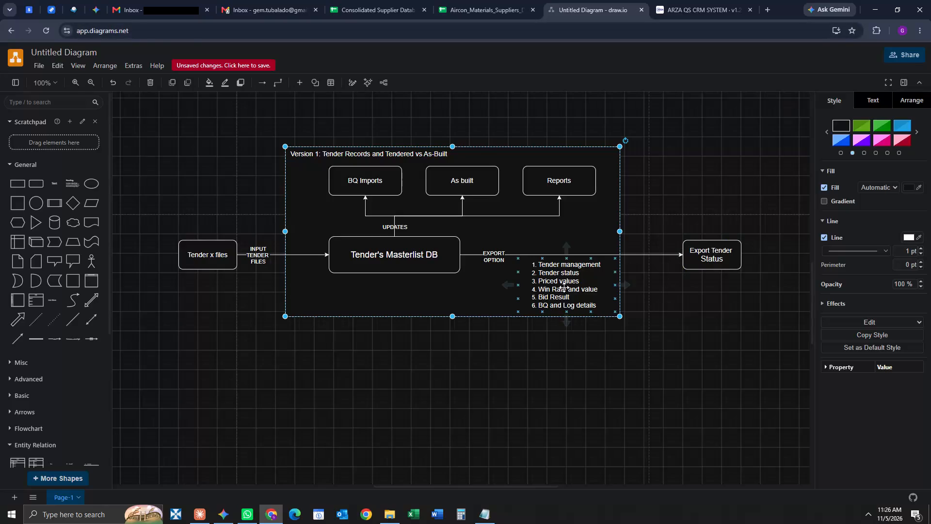
Delete the six-item numbered list, from Tender management to BQ and Log details, beneath the EXPORT OPTION connector.
left_click(564, 287)
key("BackSpace")
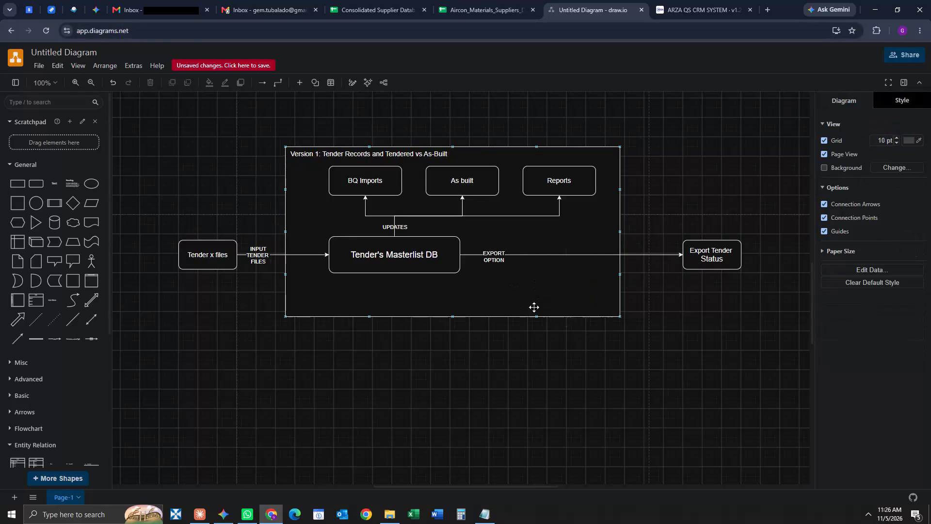
Extend the Version 1 outer frame downward to make room for another row of boxes below Tender's Masterlist DB.
left_click(469, 317)
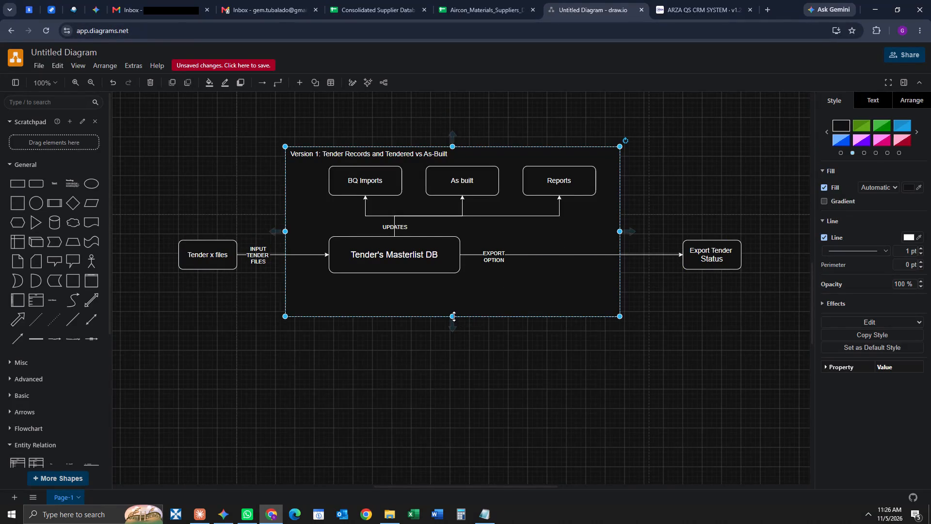
left_click_drag(454, 316, 443, 460)
left_click(715, 338)
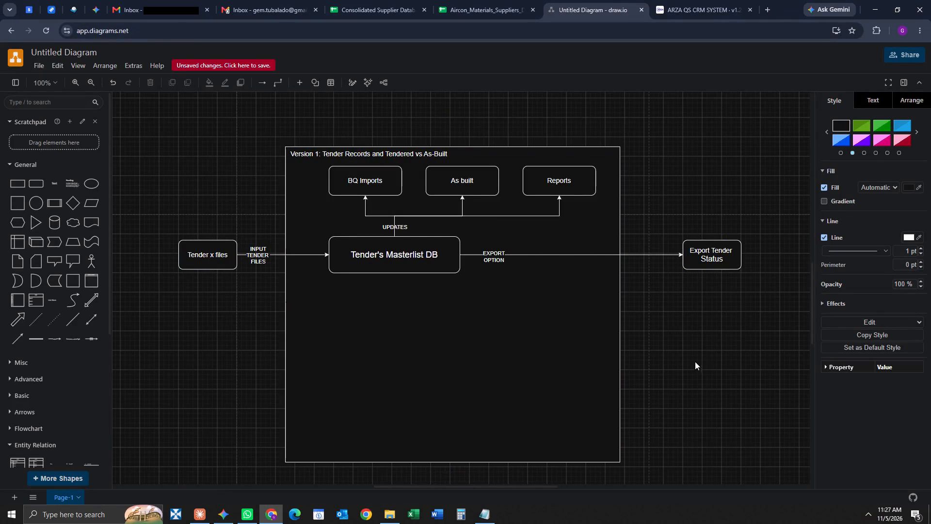
Lower the Tender's Masterlist DB box toward the frame's left side and realign Tender x files and Export Tender Status level with it.
left_click(439, 250)
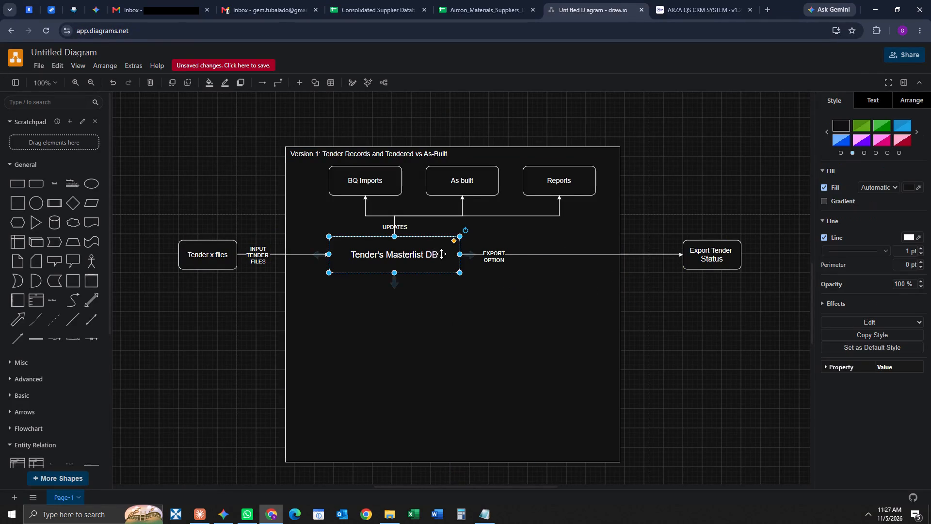
left_click_drag(441, 251, 429, 285)
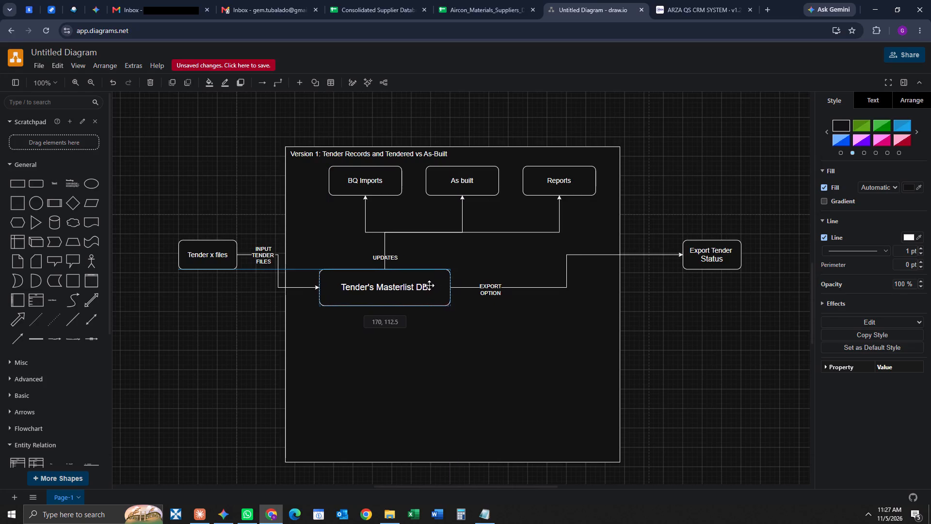
left_click_drag(429, 285, 423, 286)
left_click(209, 250)
left_click_drag(218, 255, 216, 257)
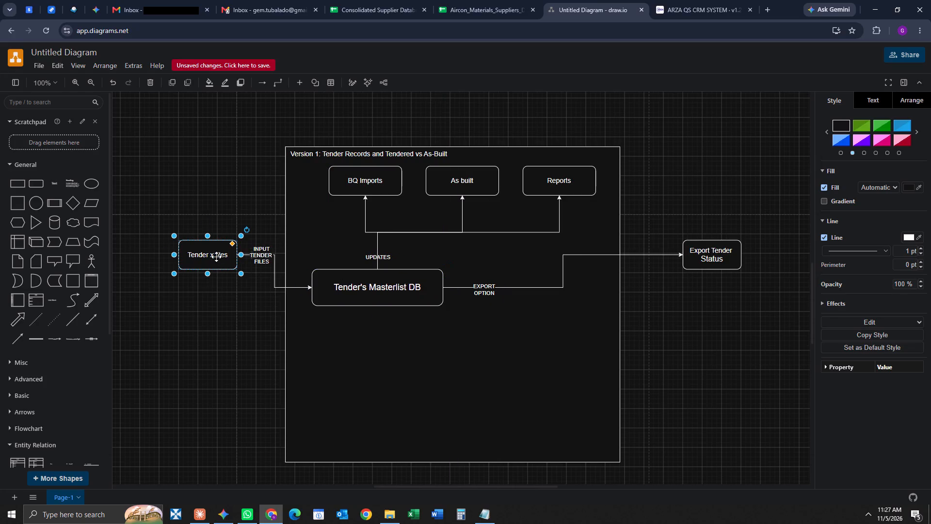
left_click_drag(216, 257, 205, 290)
left_click_drag(730, 251, 746, 284)
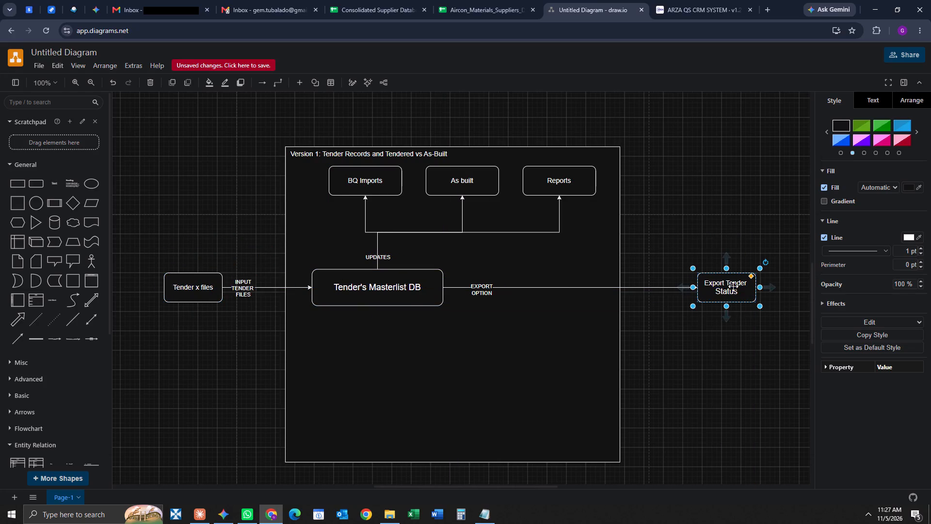
left_click(738, 368)
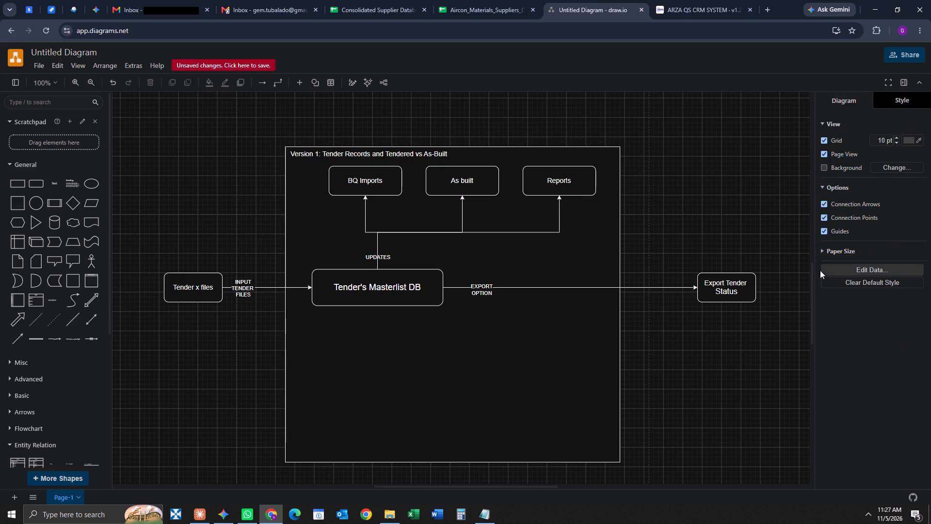
Shift BQ Imports, As built and Reports leftward, evenly spaced, with BQ Imports flush with Tender's Masterlist DB's left edge.
left_click_drag(379, 187, 369, 187)
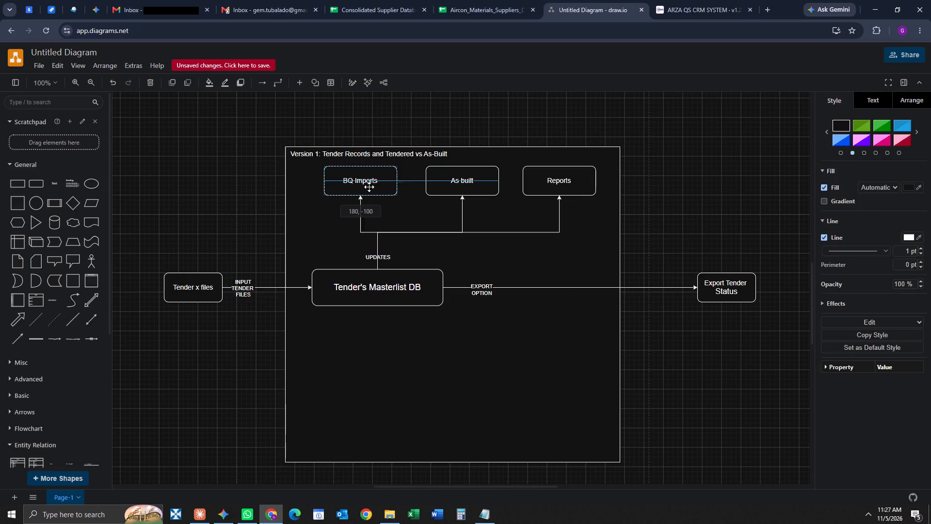
left_click_drag(369, 187, 363, 187)
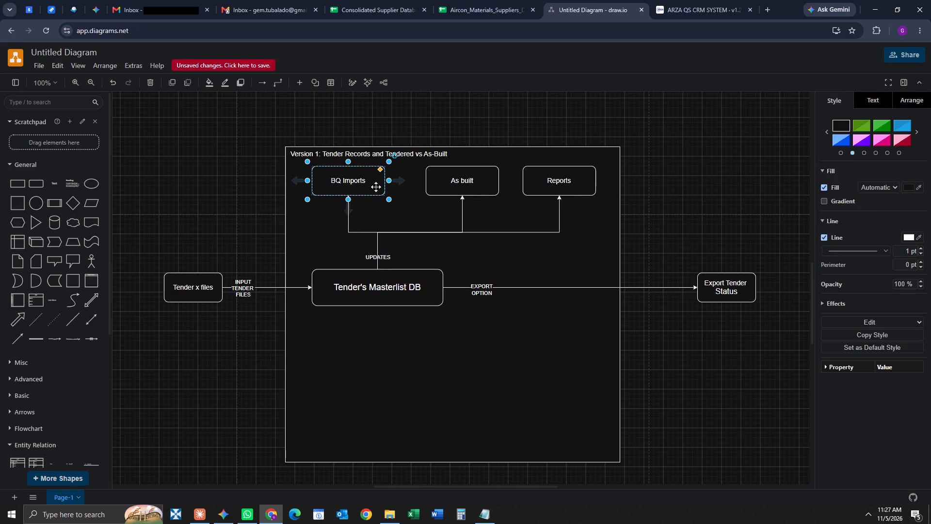
left_click(468, 180)
left_click_drag(481, 180, 463, 180)
left_click(577, 180)
left_click_drag(586, 180, 563, 179)
left_click(681, 225)
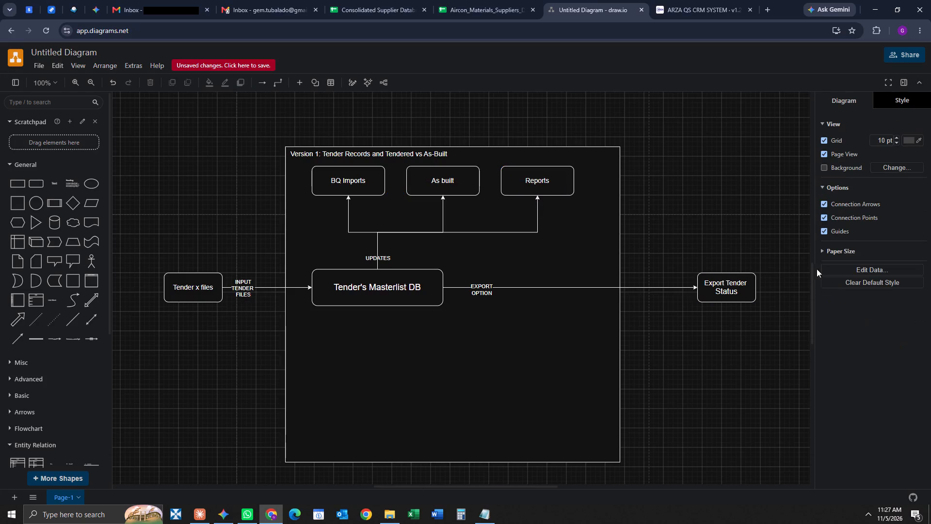
Move Inventory Masterlist DB and Pricing Masterlist DB into the frame below Tender's Masterlist DB, and bring Project Status up beside the frame.
left_click_drag(810, 281, 810, 307)
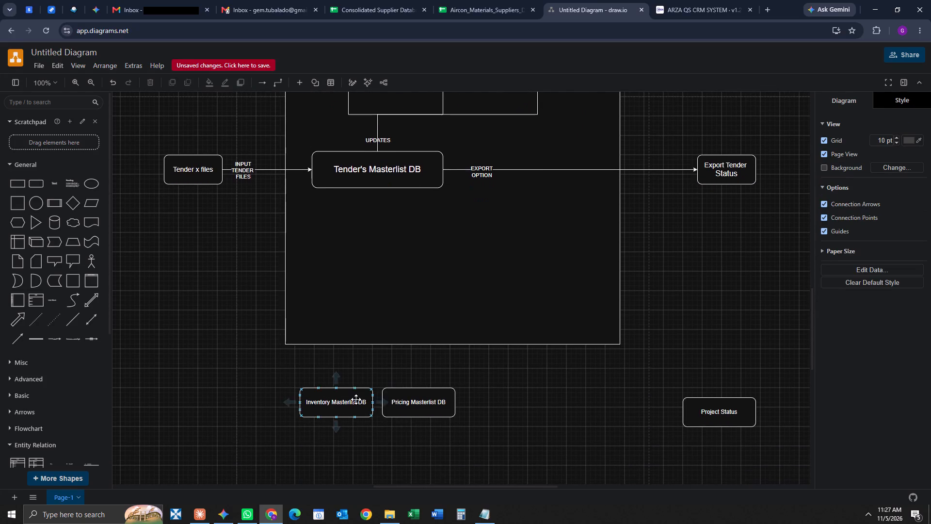
left_click_drag(356, 399, 368, 256)
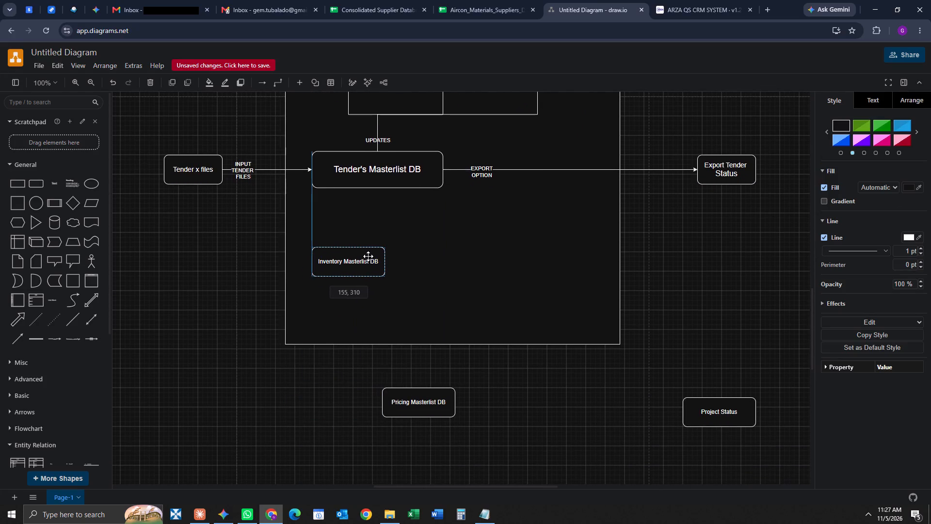
left_click_drag(368, 256, 369, 252)
left_click(433, 395)
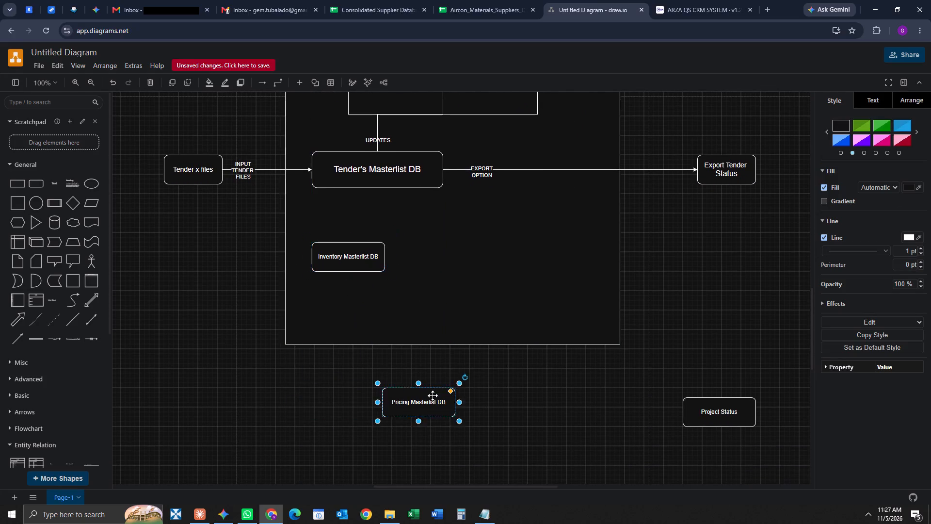
left_click_drag(429, 409, 456, 260)
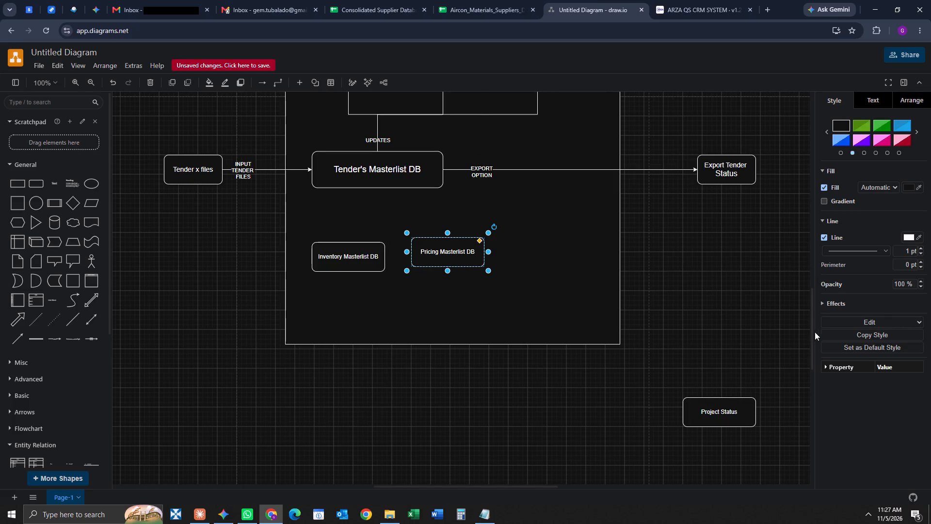
left_click_drag(724, 407, 691, 266)
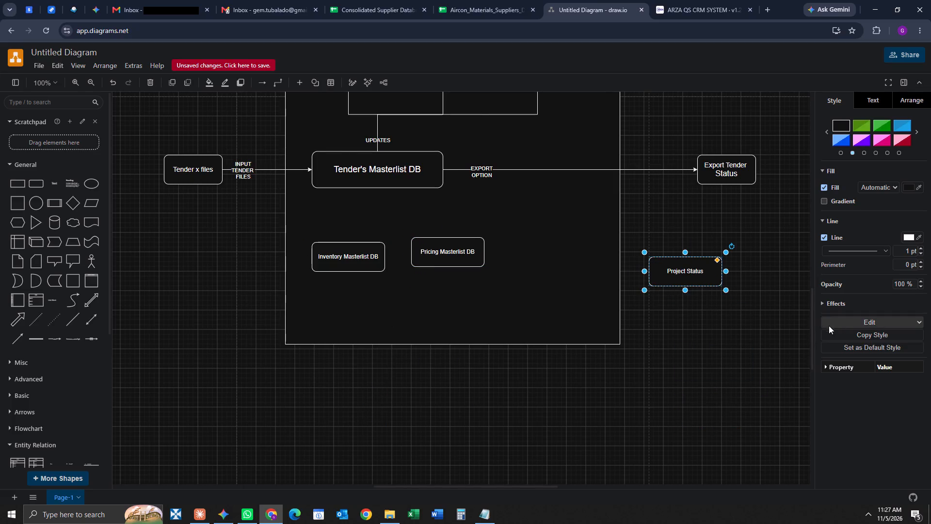
Align Inventory Masterlist DB, Pricing Masterlist DB and Project Status in one row inside the frame, beneath BQ Imports, As built and Reports respectively.
left_click_drag(812, 321, 813, 295)
left_click_drag(367, 372, 373, 214)
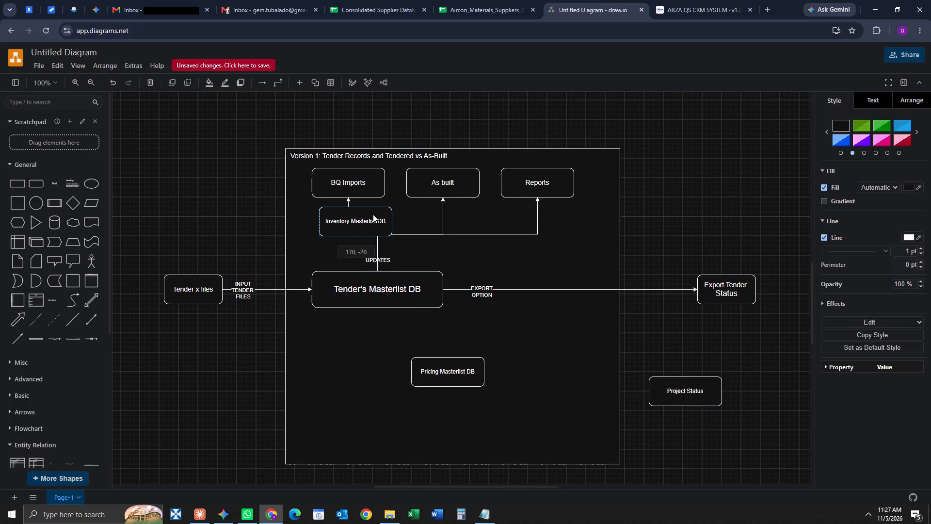
left_click_drag(373, 214, 361, 308)
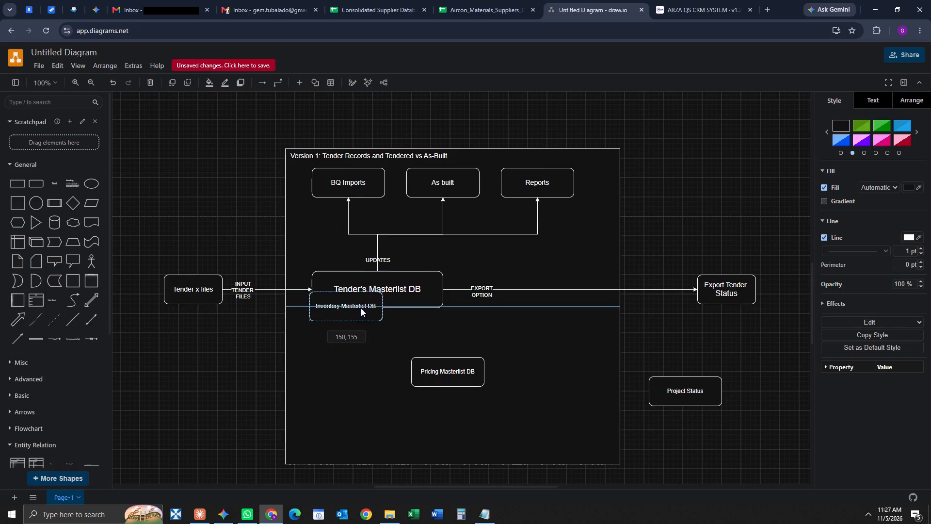
left_click_drag(361, 308, 357, 355)
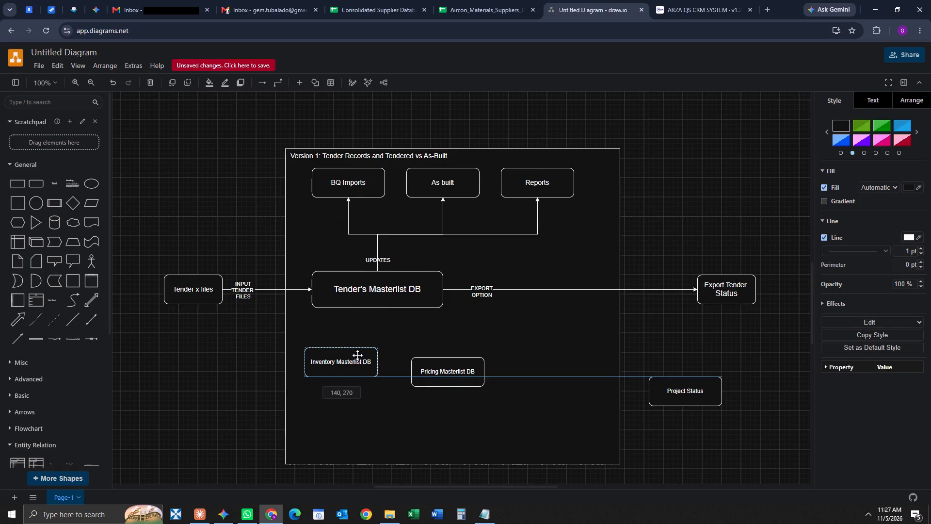
left_click_drag(357, 355, 366, 360)
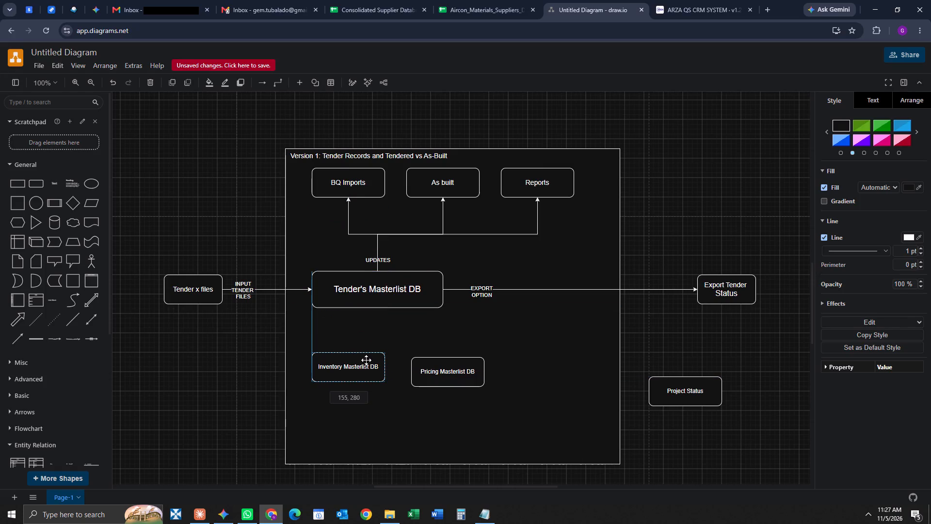
left_click_drag(366, 360, 366, 365)
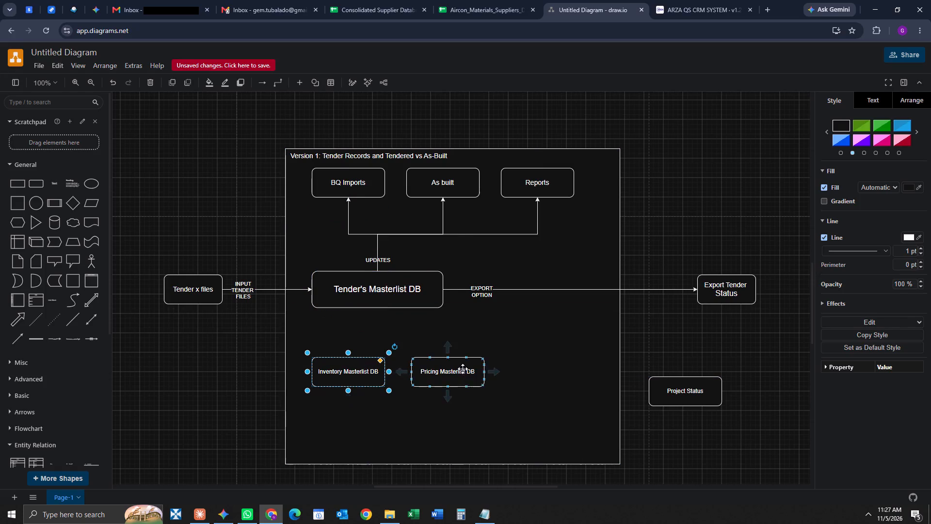
left_click(463, 368)
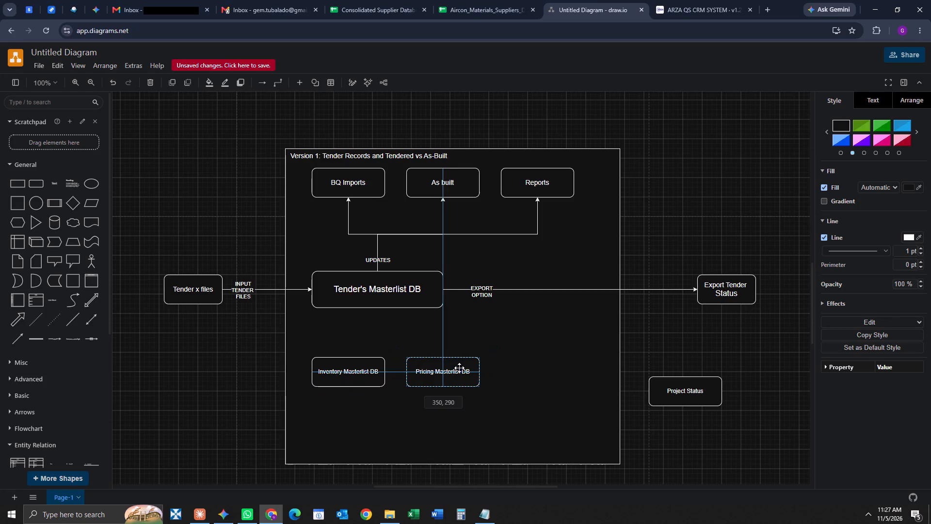
left_click(567, 383)
left_click_drag(687, 381, 613, 368)
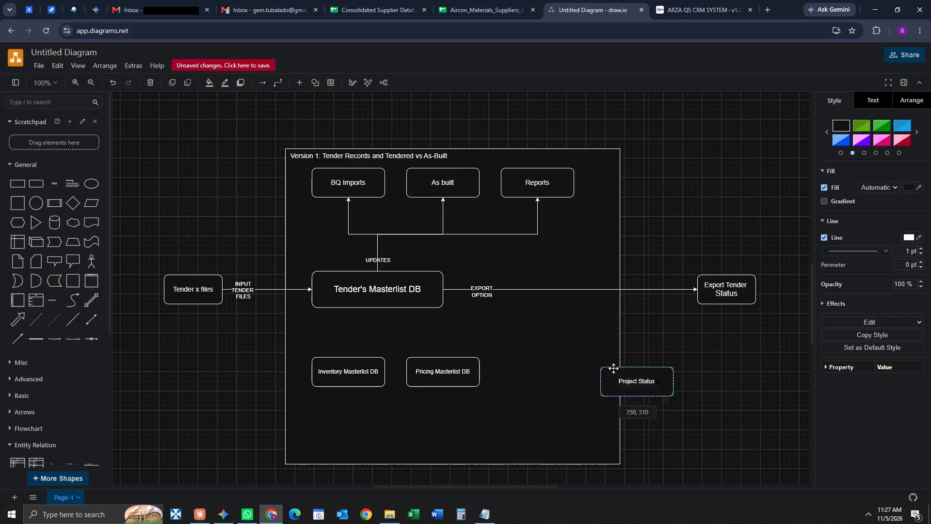
left_click_drag(613, 368, 539, 361)
left_click(709, 376)
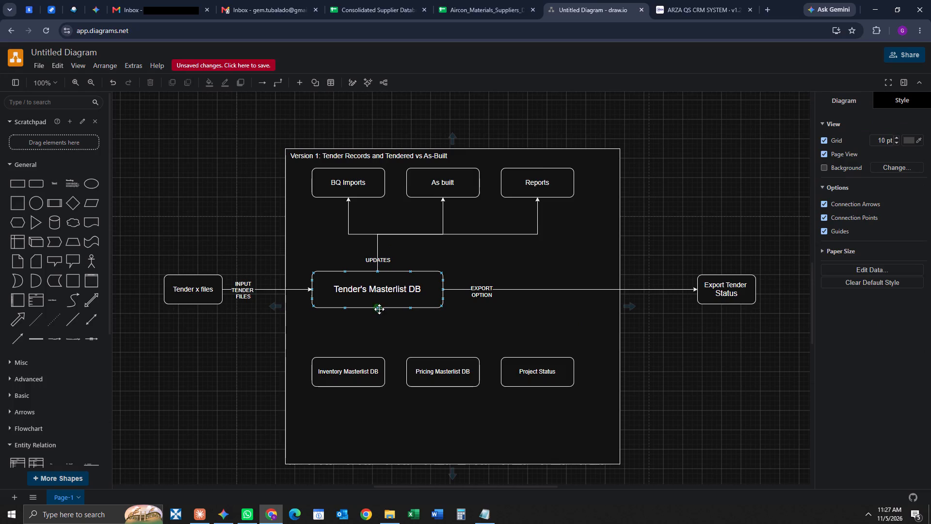
Connect the bottom of Tender's Masterlist DB with arrows to Inventory Masterlist DB, Pricing Masterlist DB and Project Status.
left_click_drag(378, 309, 344, 359)
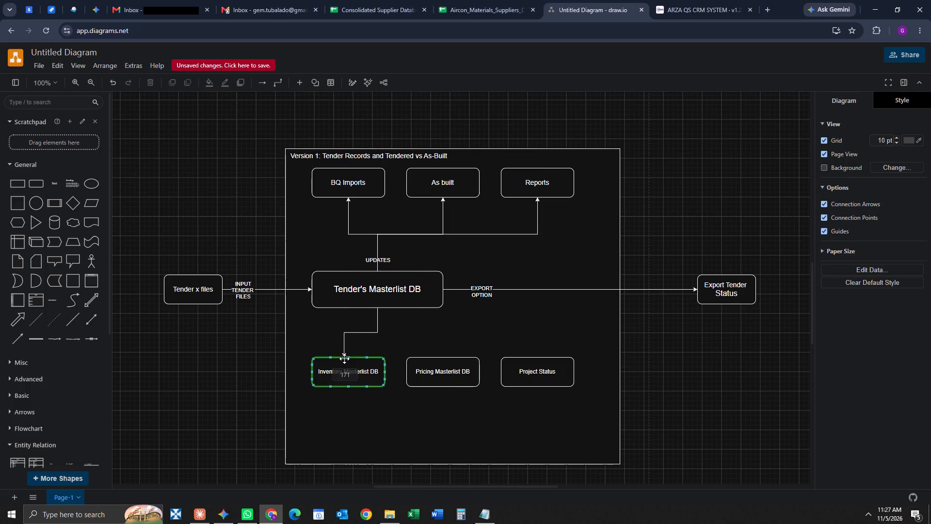
left_click_drag(344, 359, 351, 362)
left_click(428, 333)
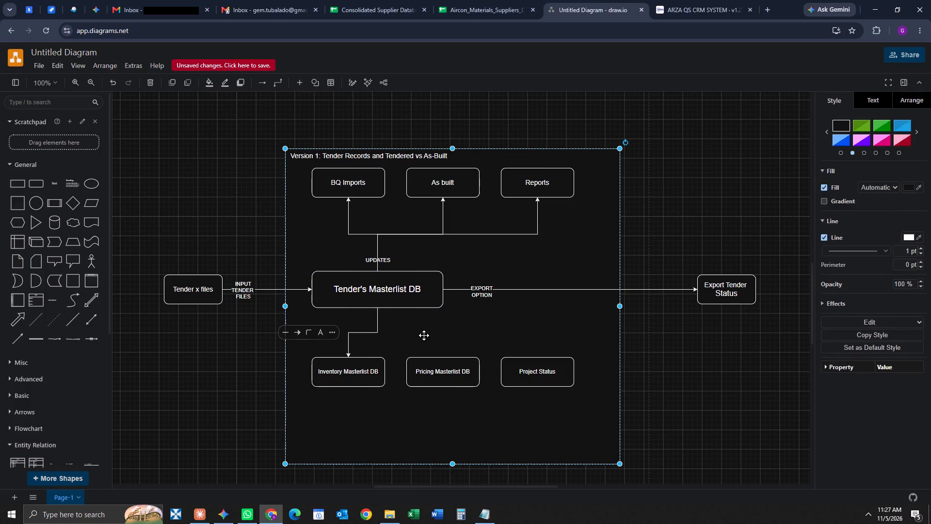
left_click_drag(377, 307, 444, 360)
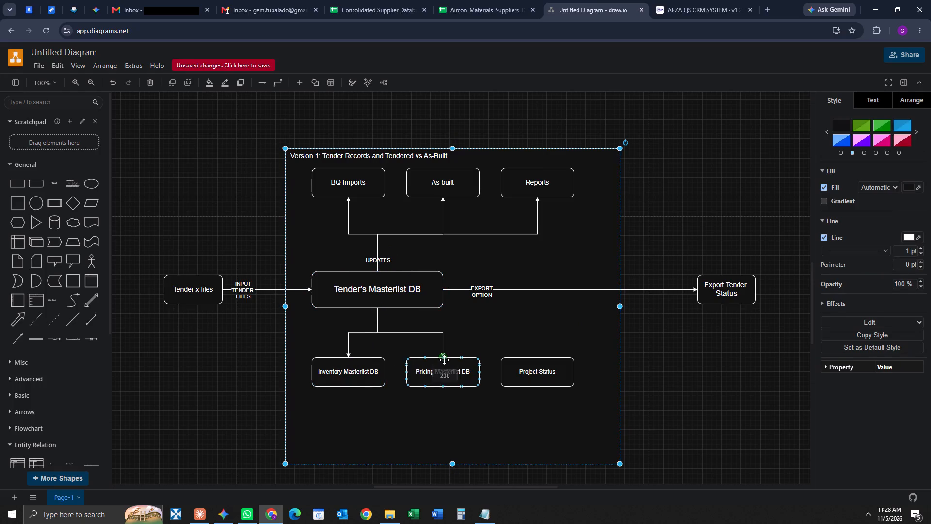
left_click_drag(444, 360, 443, 360)
left_click(510, 326)
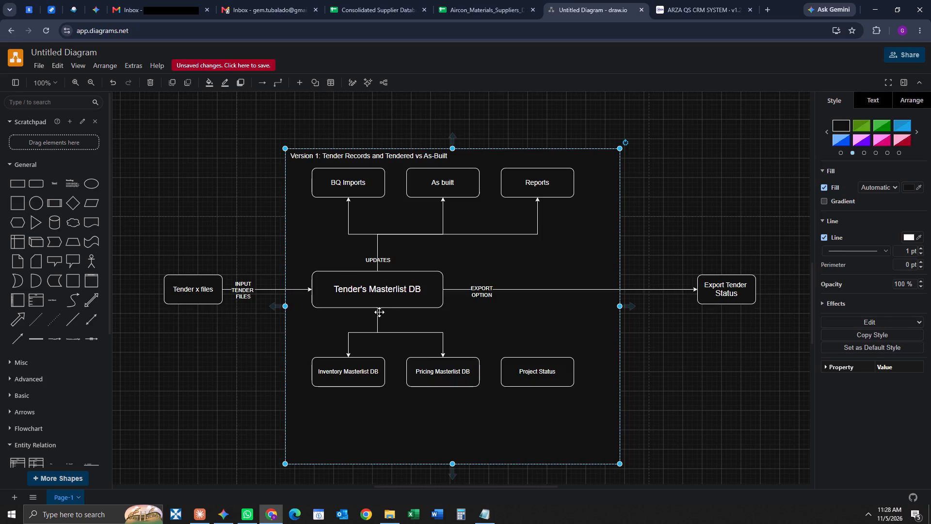
left_click_drag(377, 309, 552, 362)
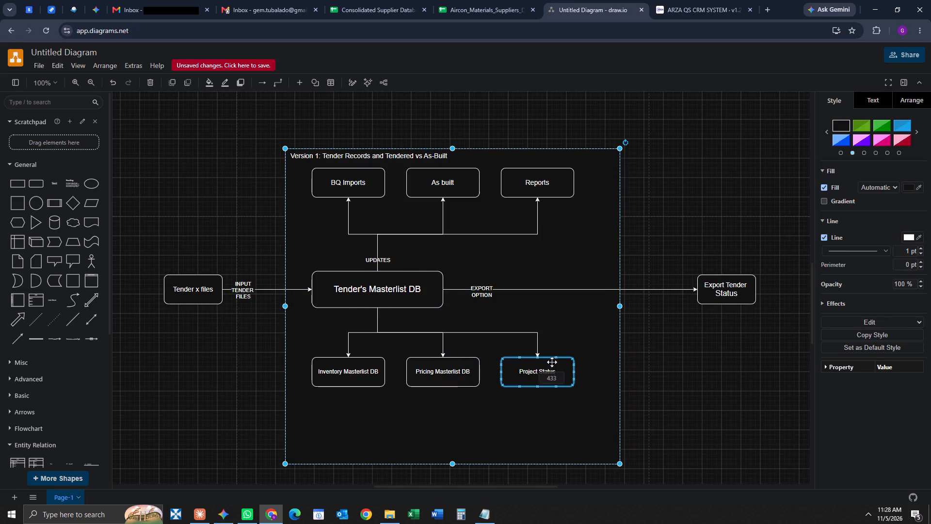
left_click_drag(552, 362, 540, 360)
left_click(706, 403)
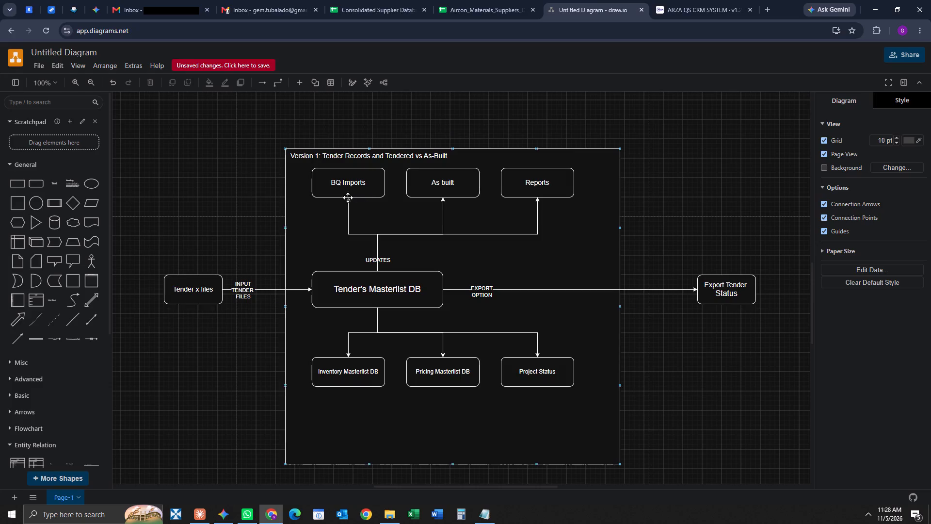
Move the title "Version 1: Tender Records and Tendered vs As-Built" out of the frame to a near-centred position above it.
left_click(368, 158)
left_click_drag(374, 158, 428, 130)
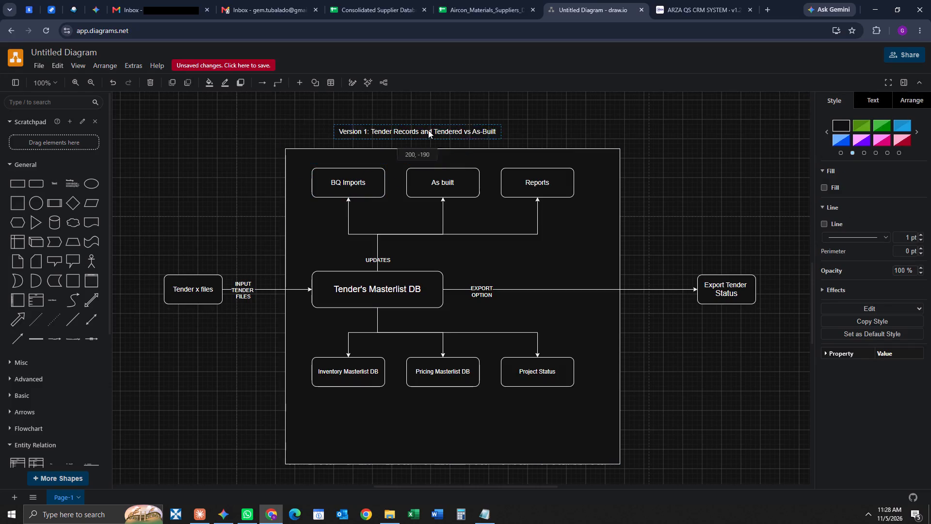
left_click_drag(428, 130, 436, 121)
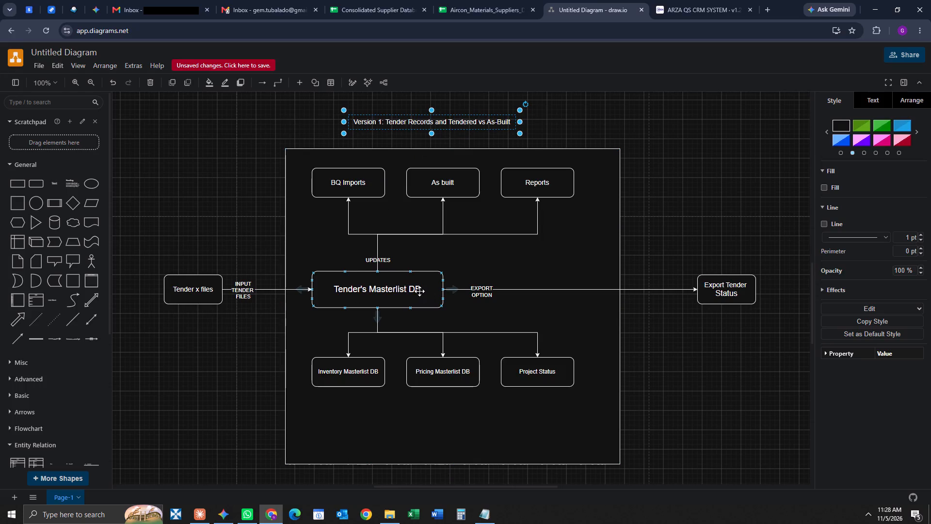
Set the text of Inventory Masterlist DB, Pricing Masterlist DB and Project Status to font size 14.
left_click(355, 183)
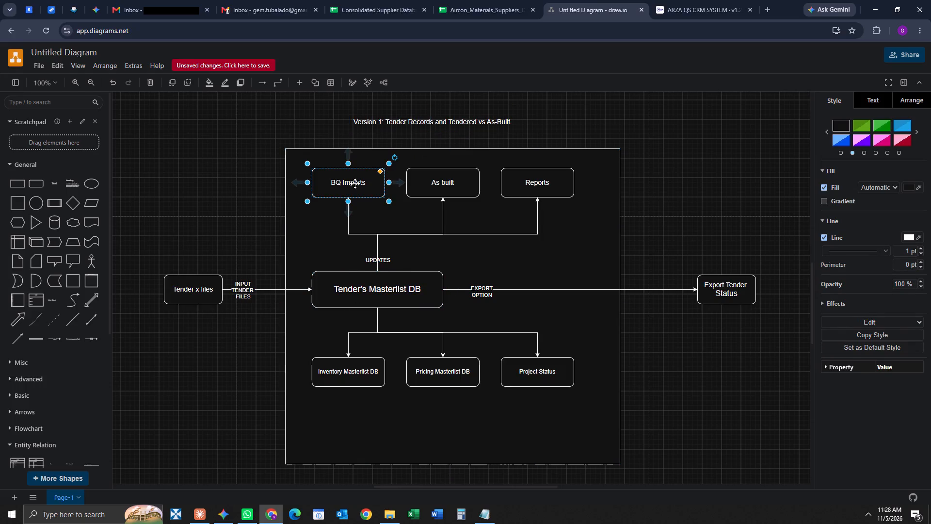
triple_click(356, 370)
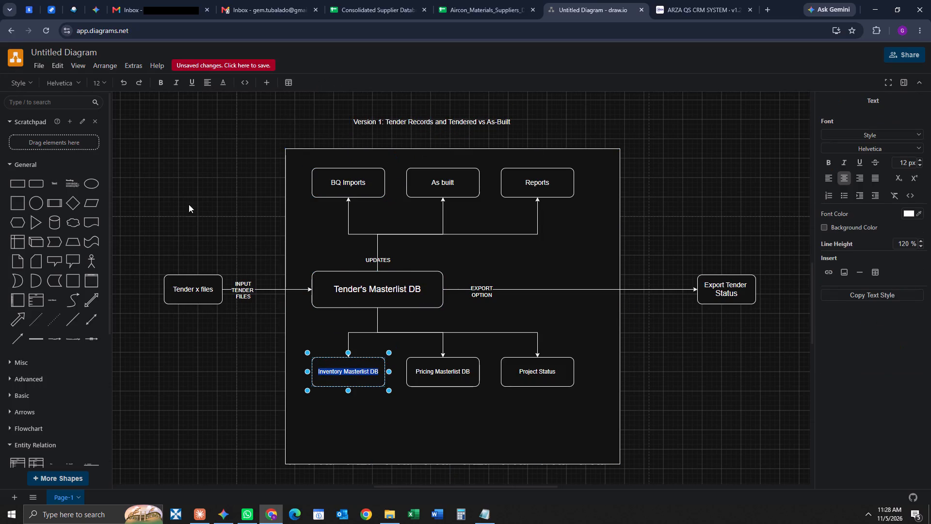
left_click(105, 82)
left_click(121, 160)
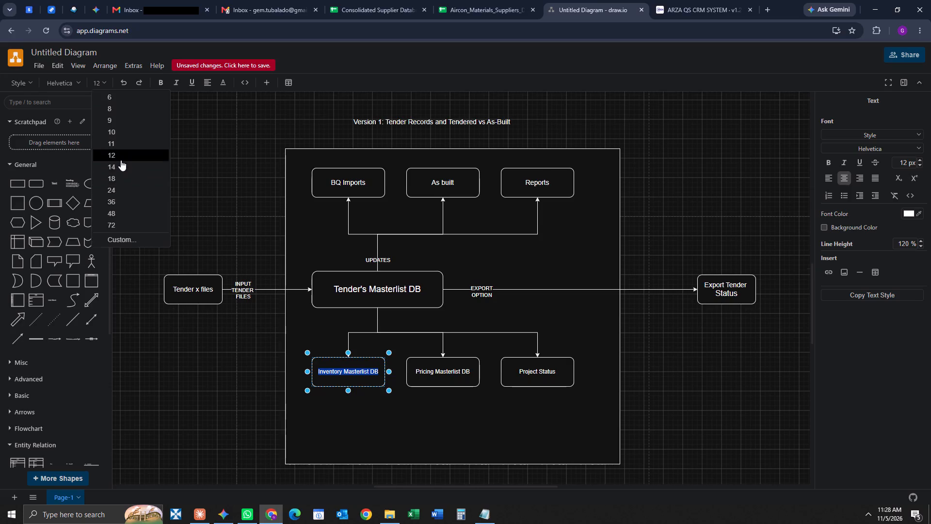
left_click(107, 85)
left_click(117, 171)
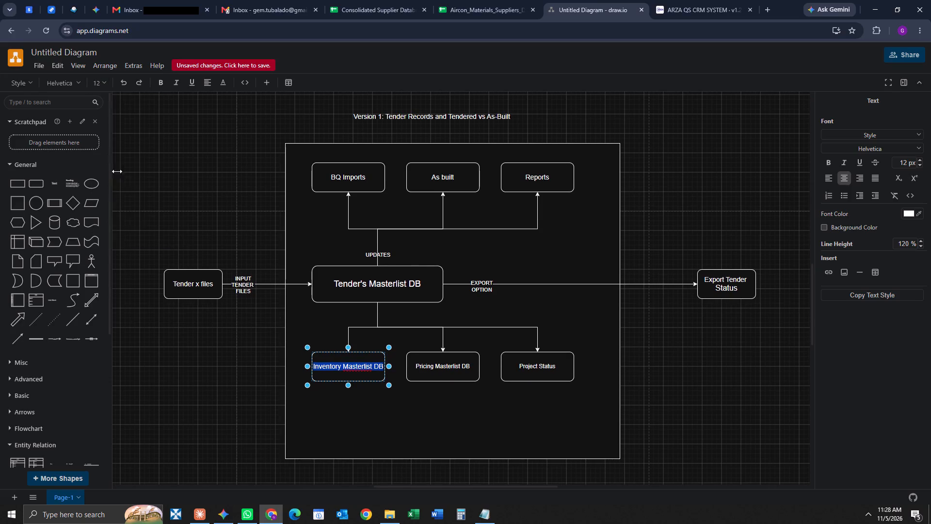
double_click(431, 369)
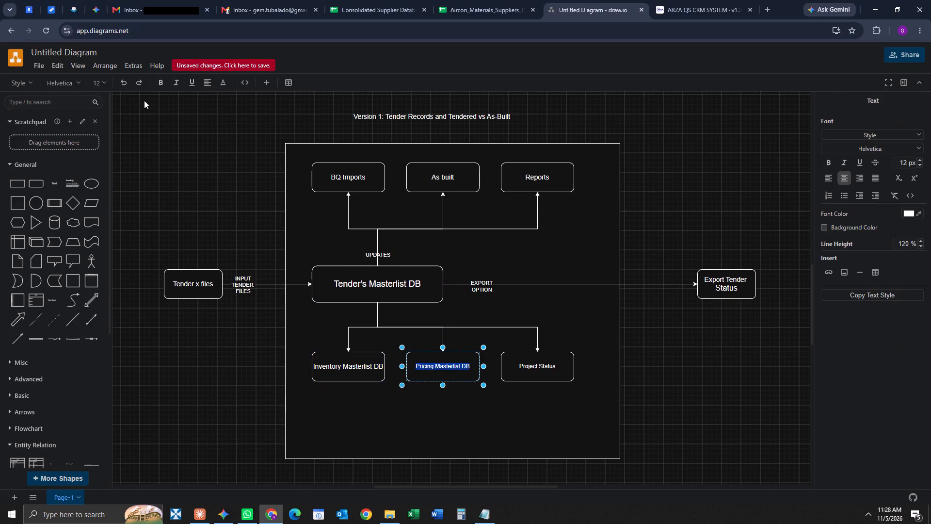
left_click(106, 83)
left_click(120, 164)
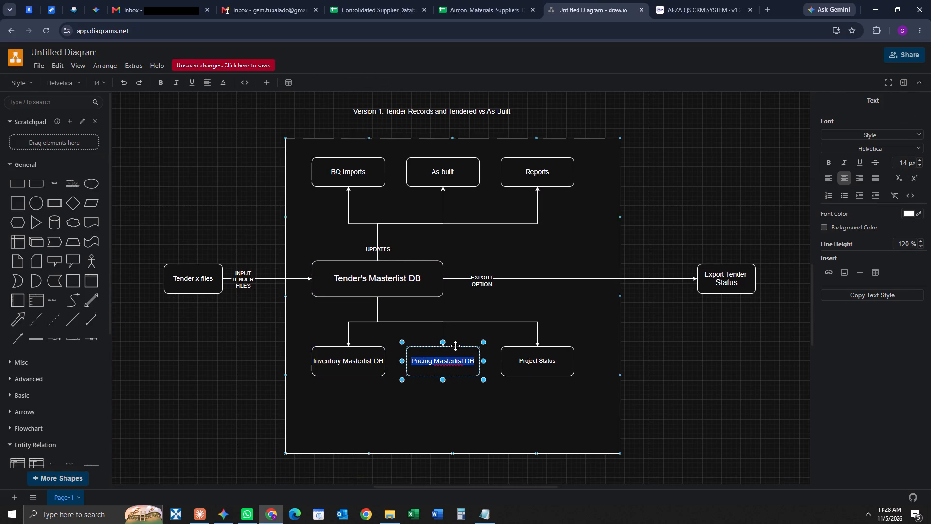
double_click(540, 361)
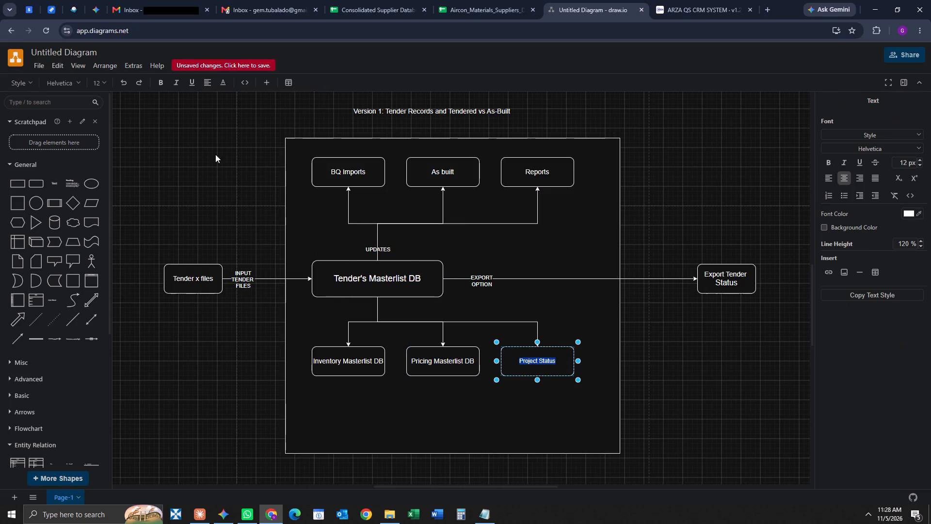
left_click(108, 82)
left_click(125, 168)
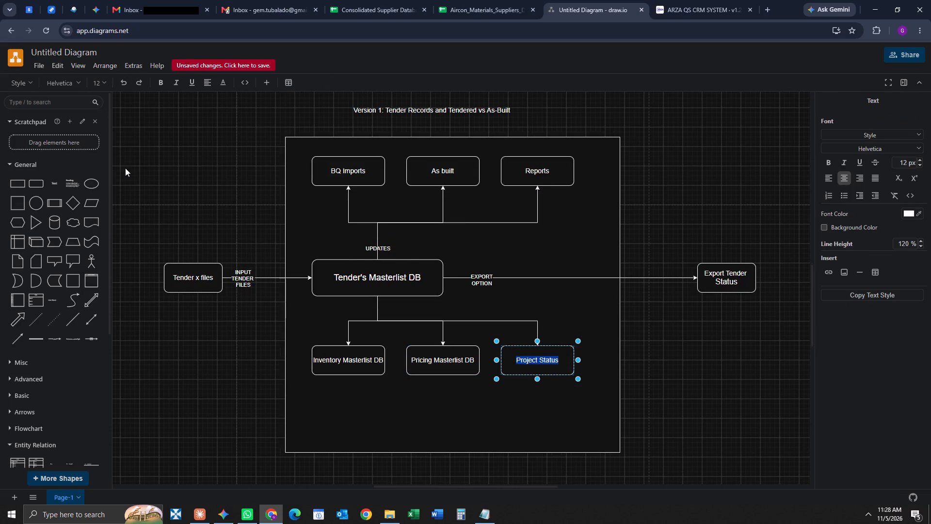
left_click(744, 383)
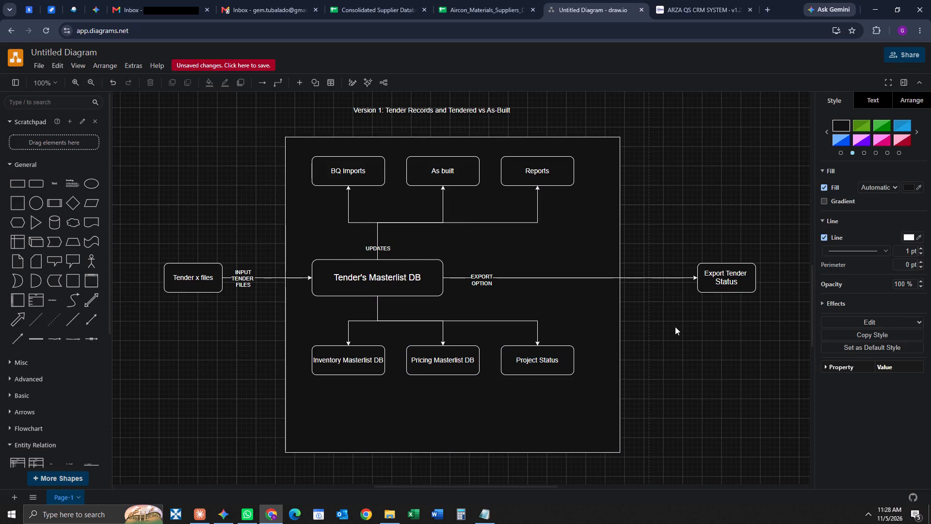
Reposition the connector labels: EXPORT OPTION outside the frame near Export Tender Status, INPUT TENDER FILES closer to the frame, and UPDATES slightly higher.
left_click(488, 280)
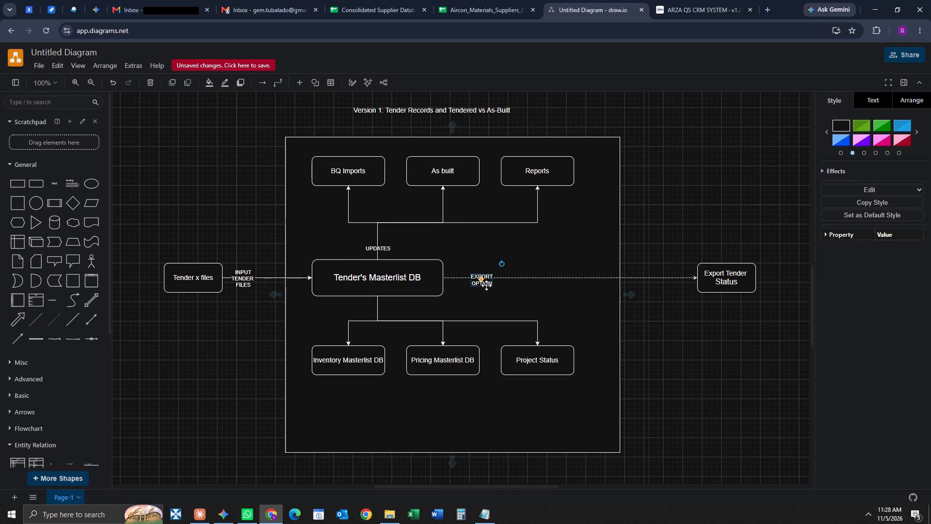
left_click_drag(486, 282, 670, 281)
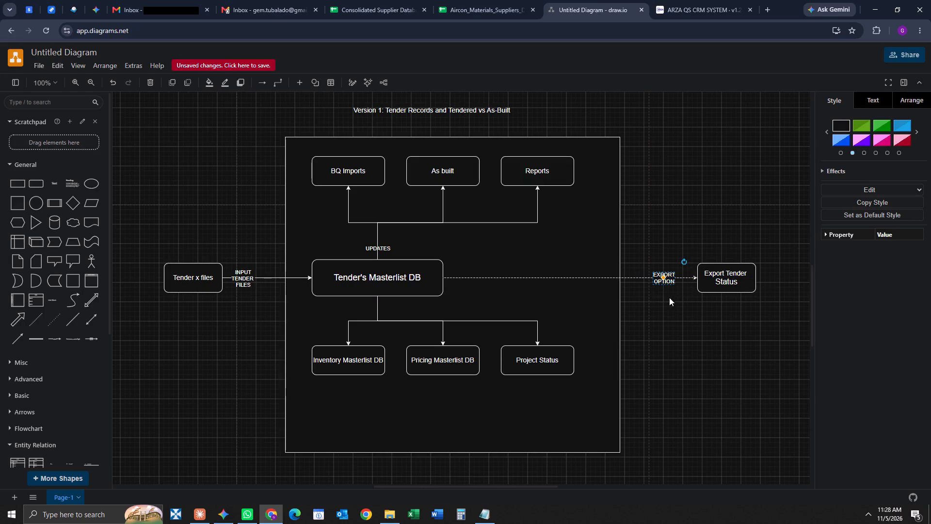
left_click(675, 324)
left_click(244, 275)
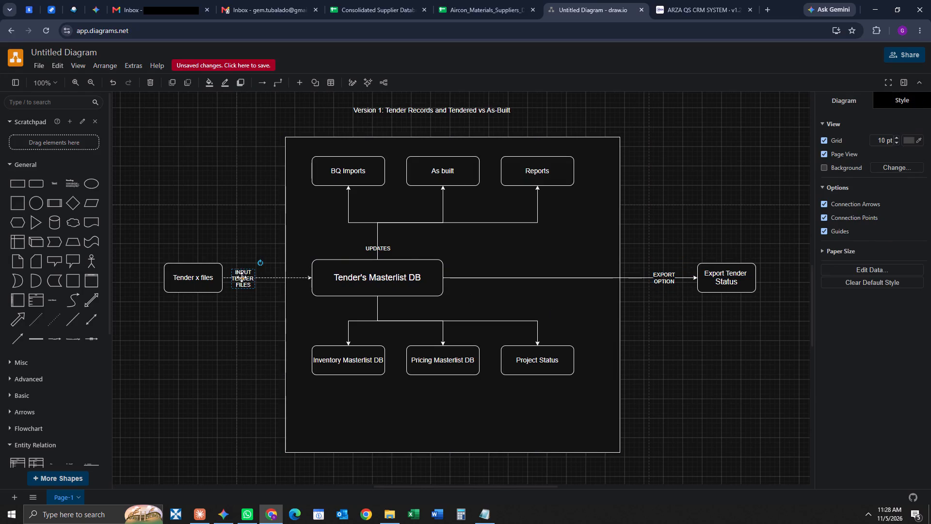
left_click_drag(241, 277, 255, 277)
left_click(248, 211)
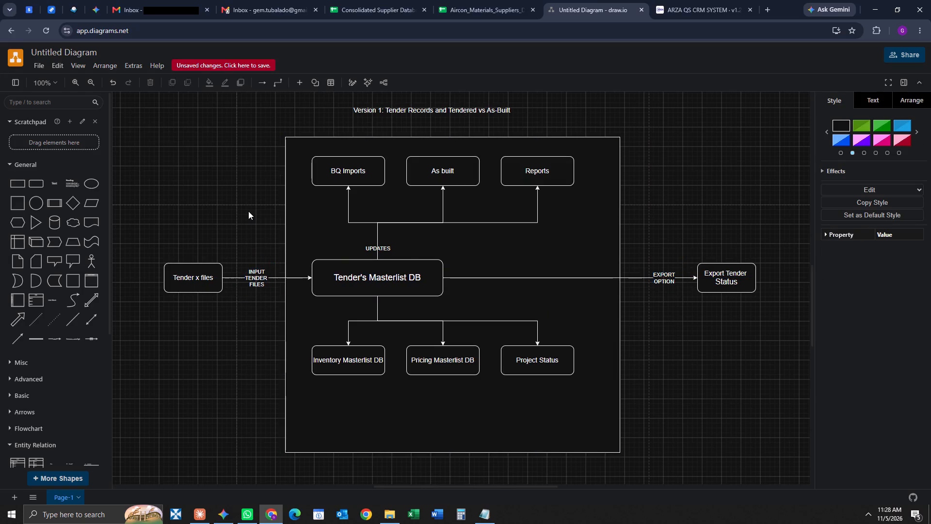
left_click(387, 247)
left_click_drag(388, 252, 387, 241)
left_click(681, 239)
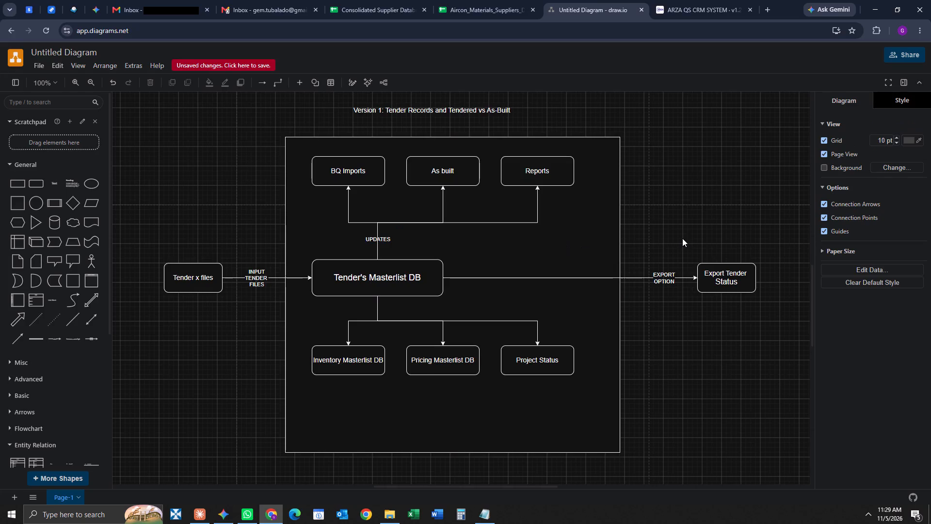
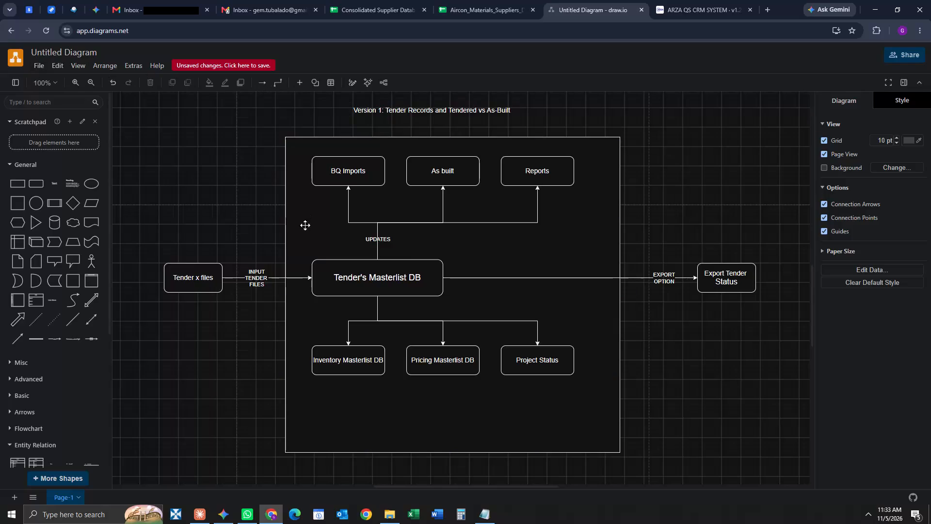
Label the connector below Tender's Masterlist DB "UPDATES".
double_click(377, 308)
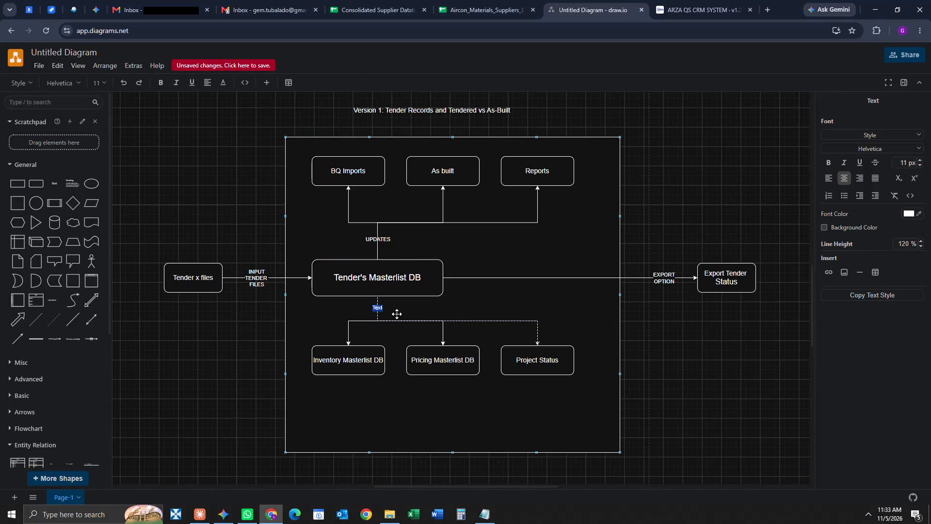
type("UPDATES")
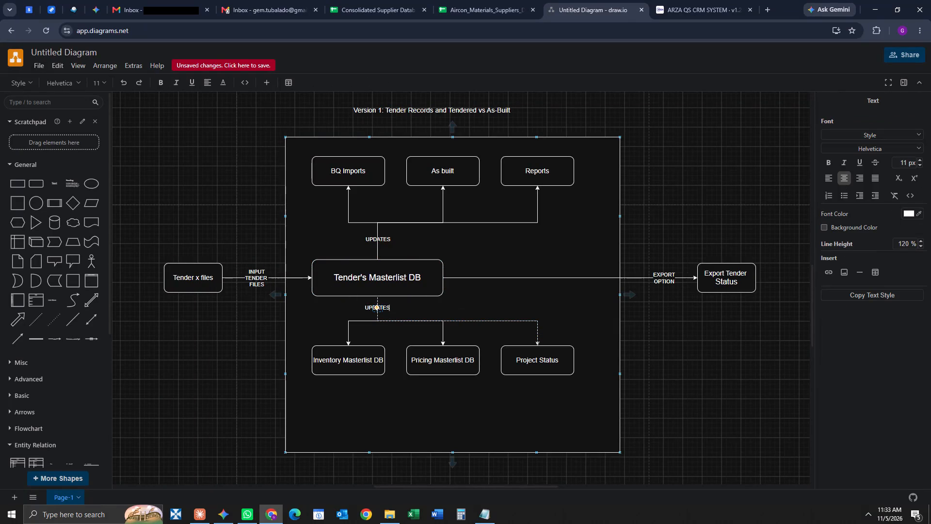
left_click(448, 303)
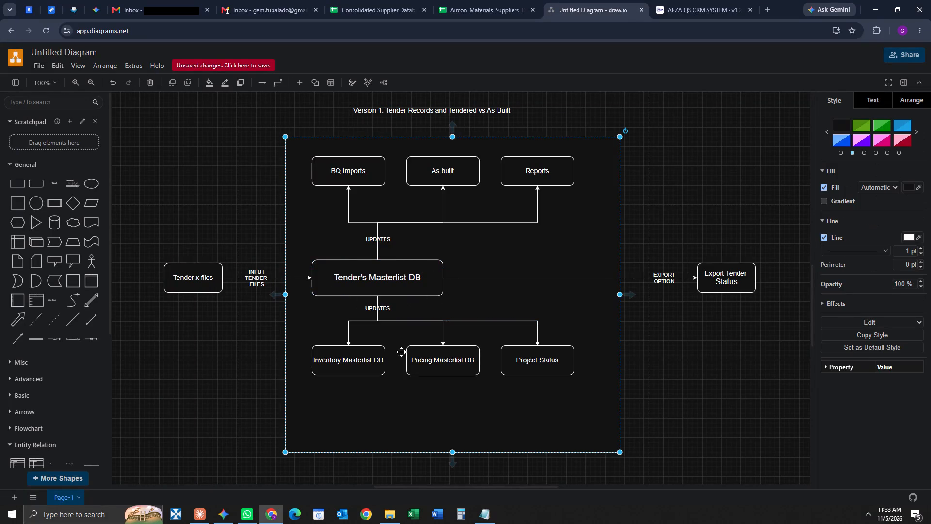
Append "v1.0" to the Tender's Masterlist DB box text on the same line.
double_click(411, 276)
left_click(421, 276)
double_click(419, 279)
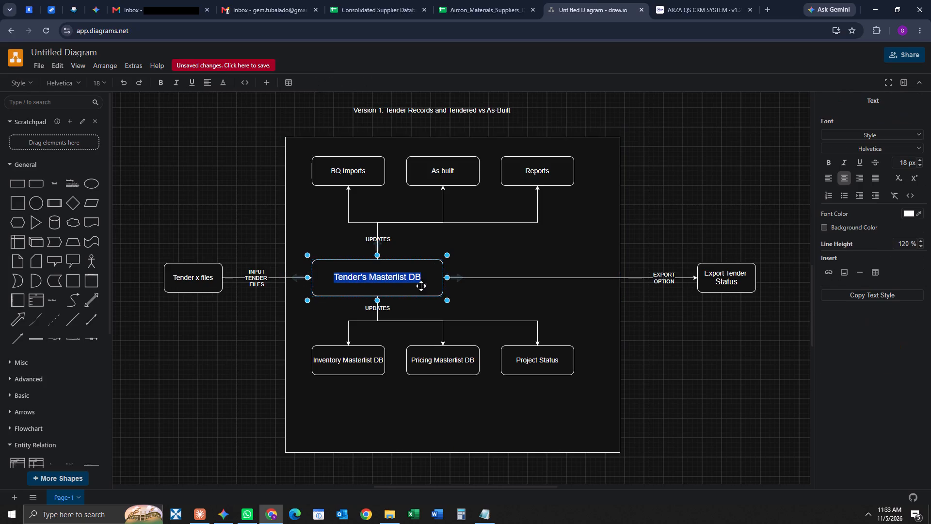
left_click(417, 278)
key("Right")
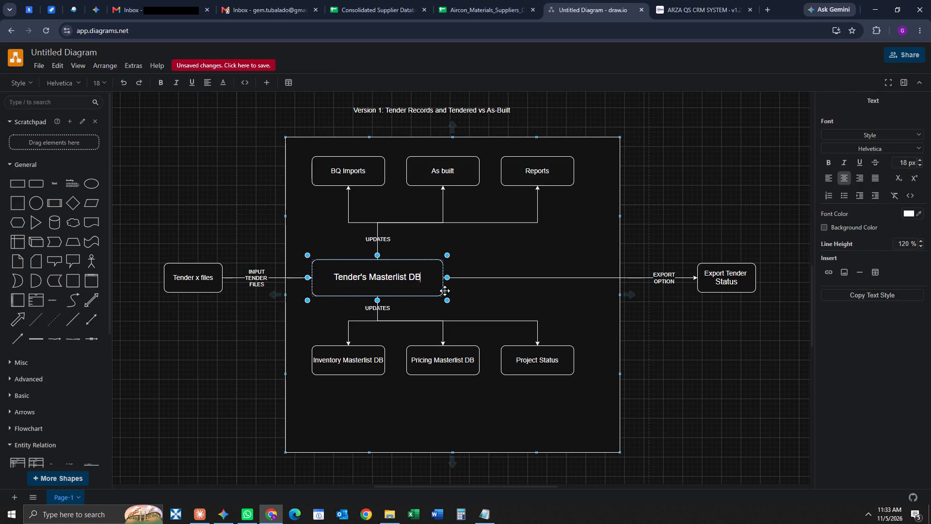
key("space")
type("v1.0")
left_click(493, 290)
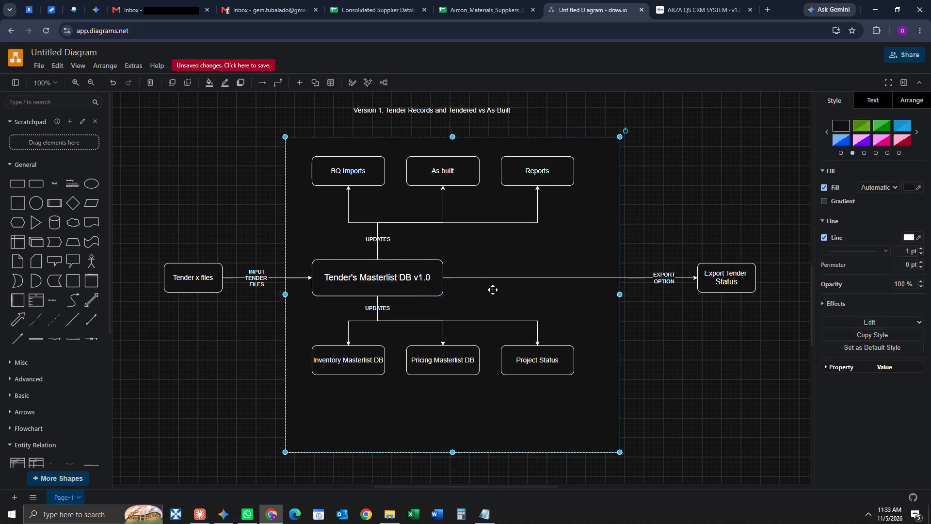
Add "v1.0" on a second line in the BQ Imports box.
double_click(363, 173)
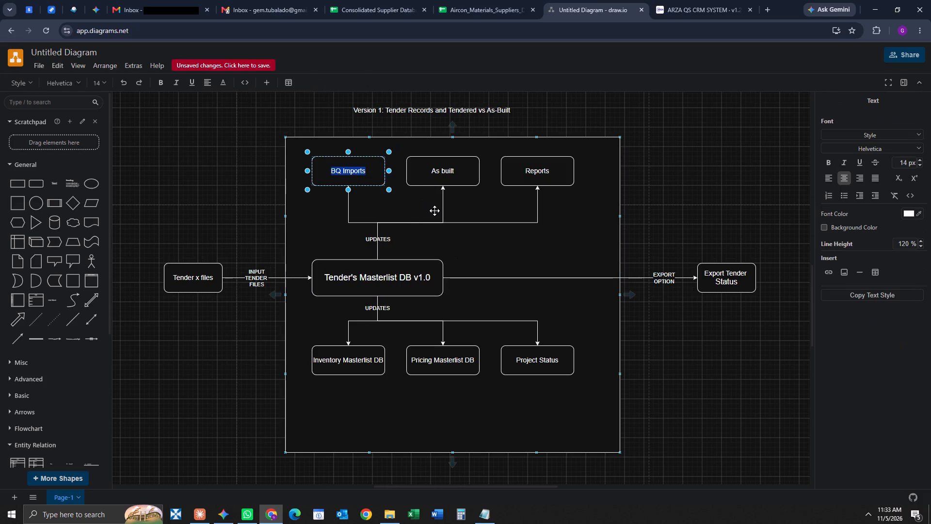
key("Right")
key("space")
type("v")
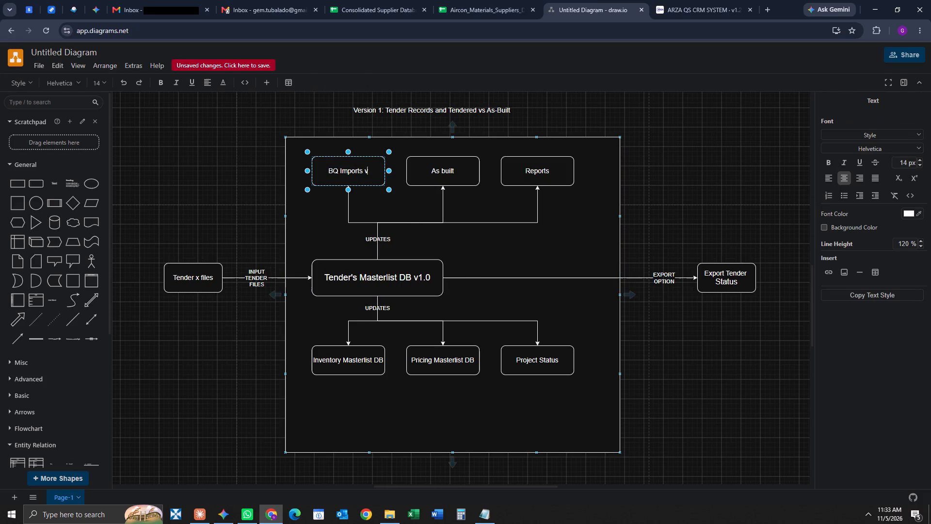
key("BackSpace")
key("BackSpace")
key("Return")
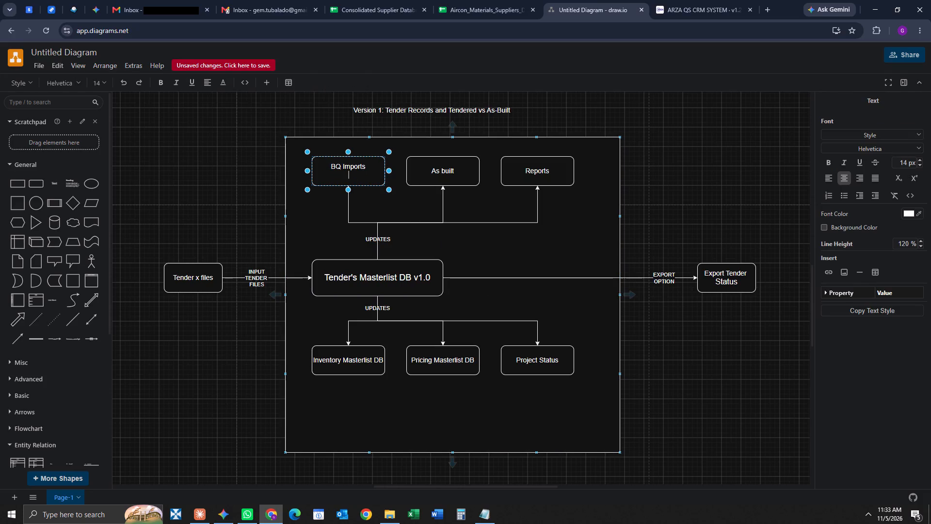
type("v1.0")
Add "v1.0" on a second line in both the As built and Reports boxes.
double_click(442, 177)
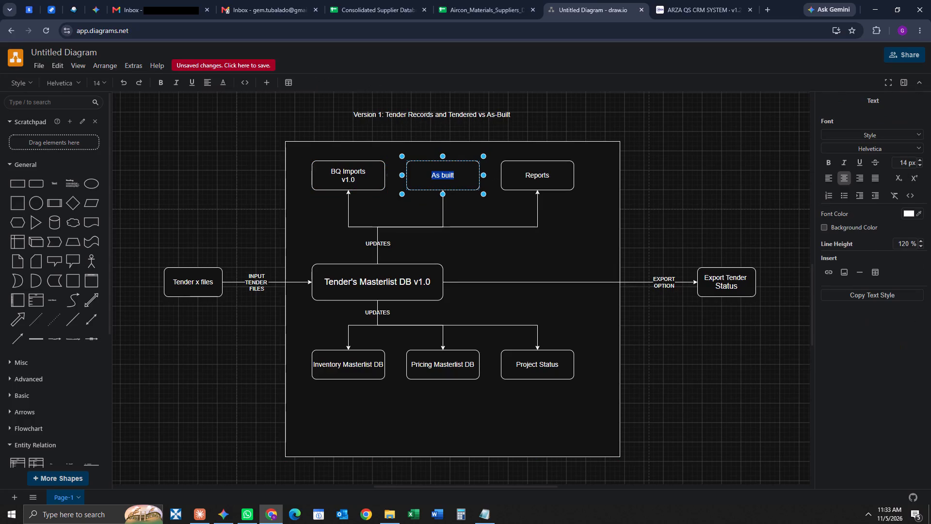
key("Right")
key("Return")
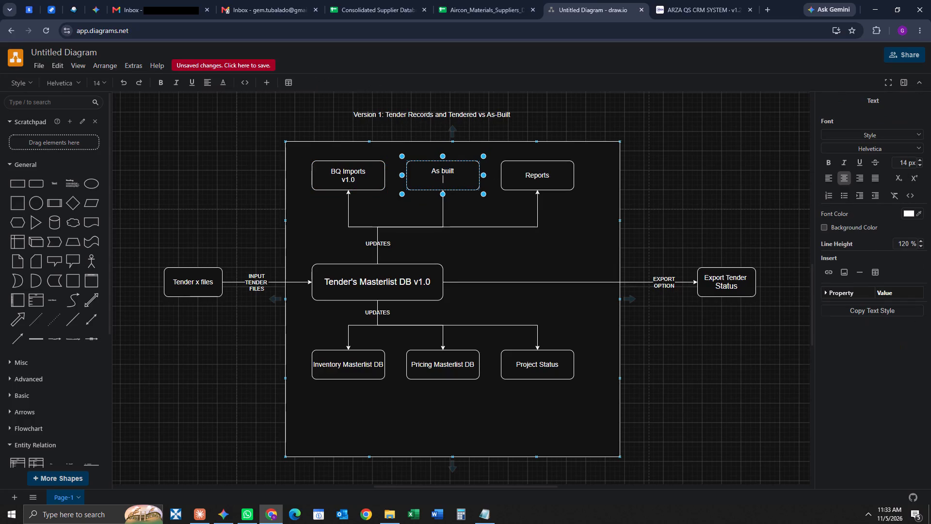
type("v1.0")
left_click(562, 231)
double_click(542, 181)
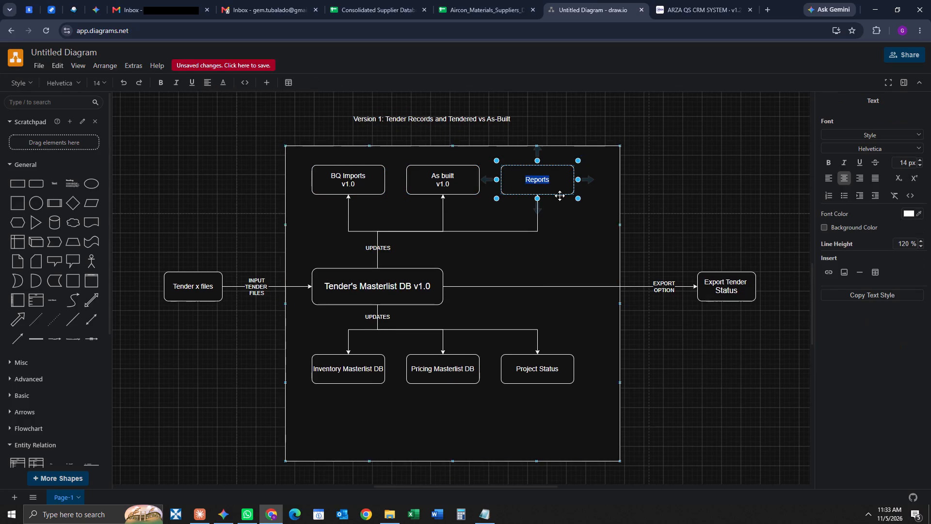
key("Right")
key("Return")
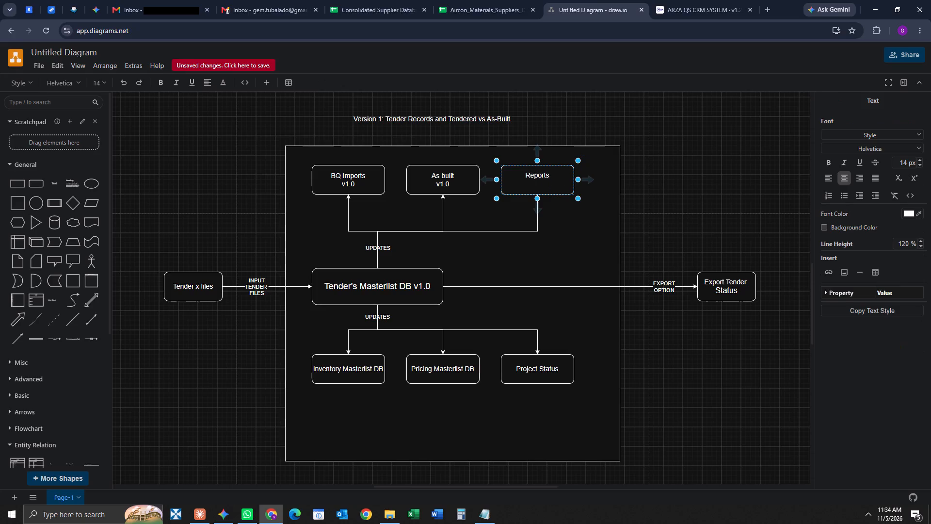
type("v1.0")
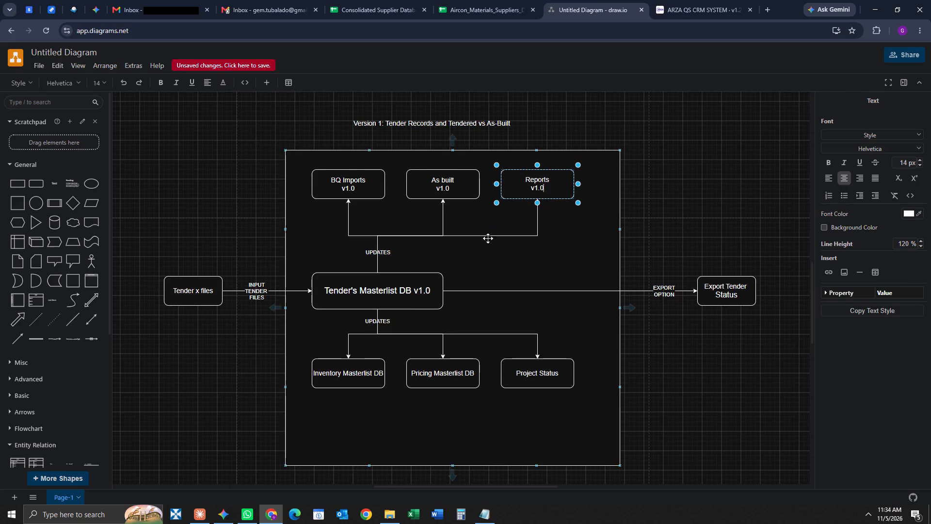
left_click(490, 257)
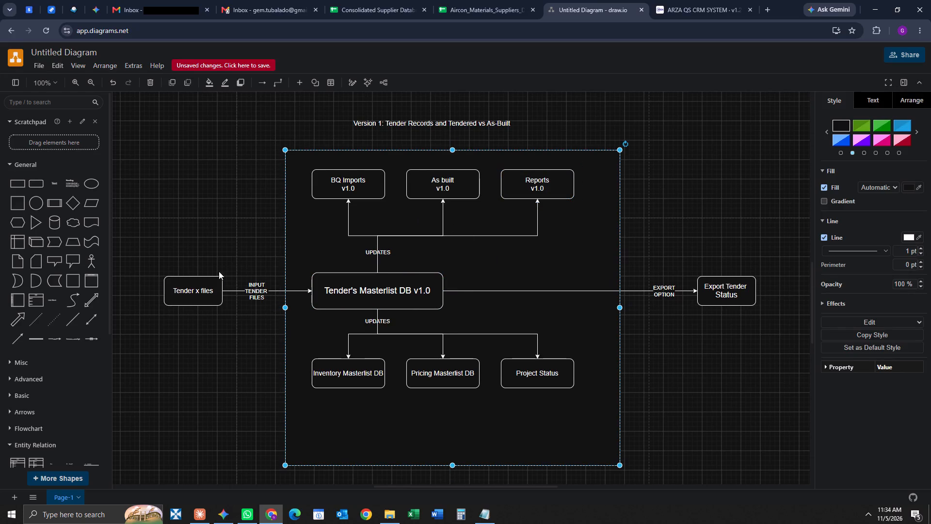
Fill Tender's Masterlist DB, BQ Imports, As built and Reports together with dark green 009900.
left_click(407, 283)
left_click(362, 190, "ctrl")
left_click(453, 189, "ctrl")
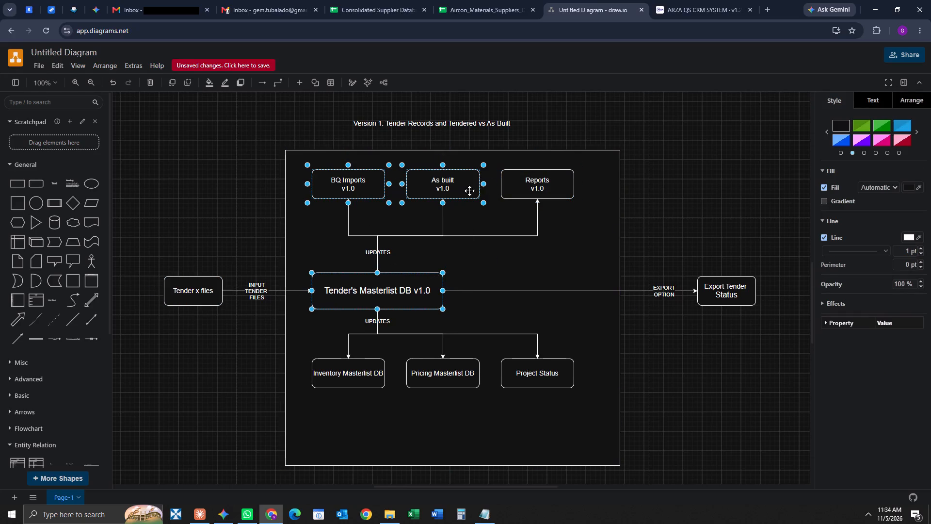
left_click(536, 189, "ctrl")
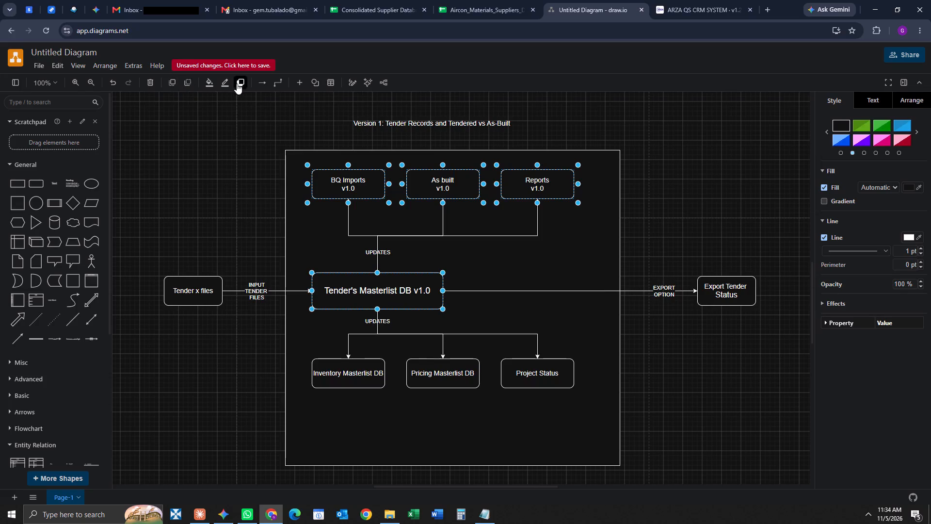
left_click(211, 85)
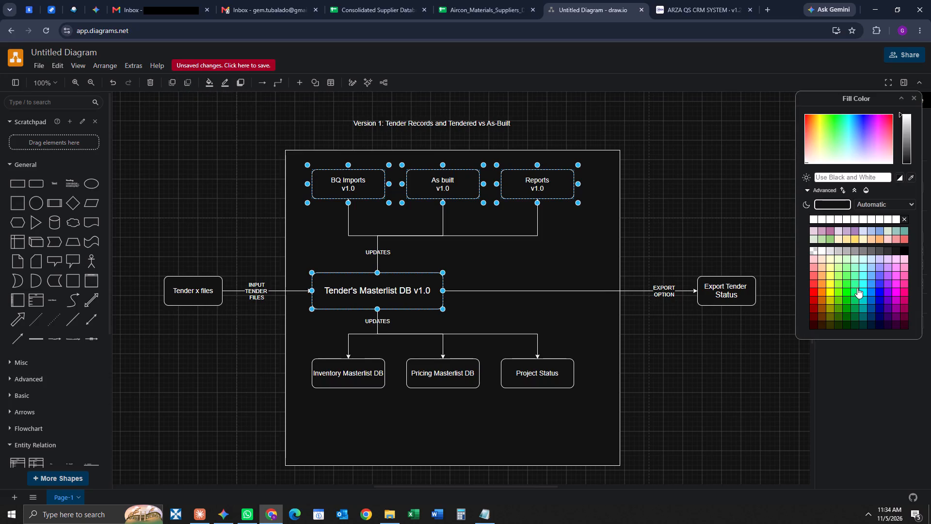
left_click(855, 284)
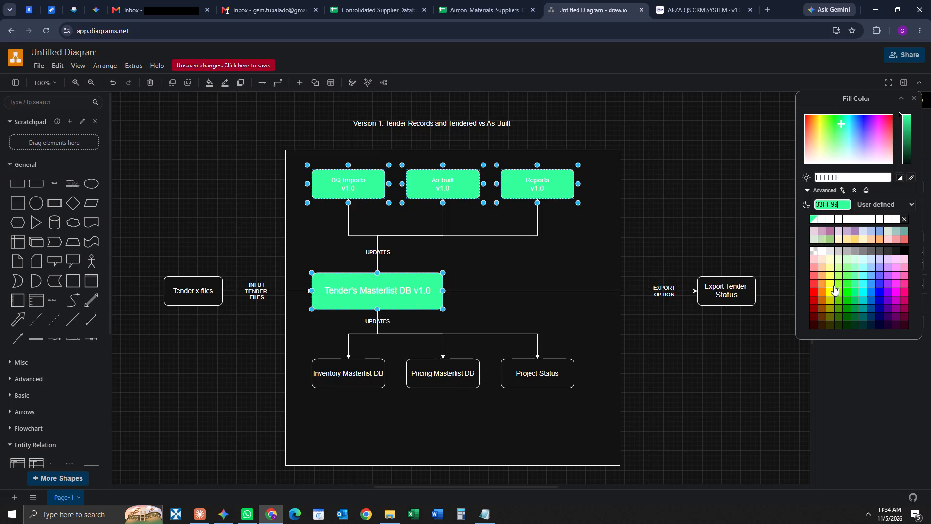
left_click(831, 268)
left_click(836, 306)
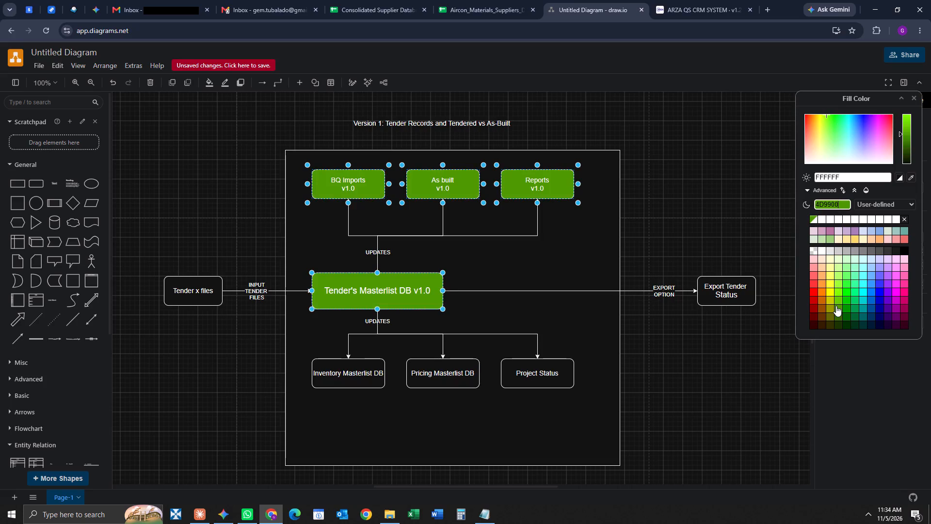
left_click(847, 309)
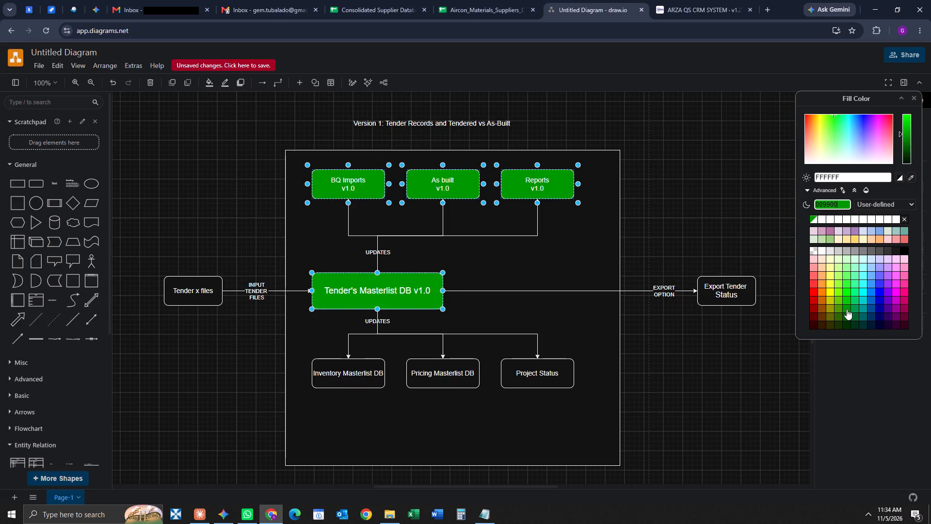
left_click(695, 211)
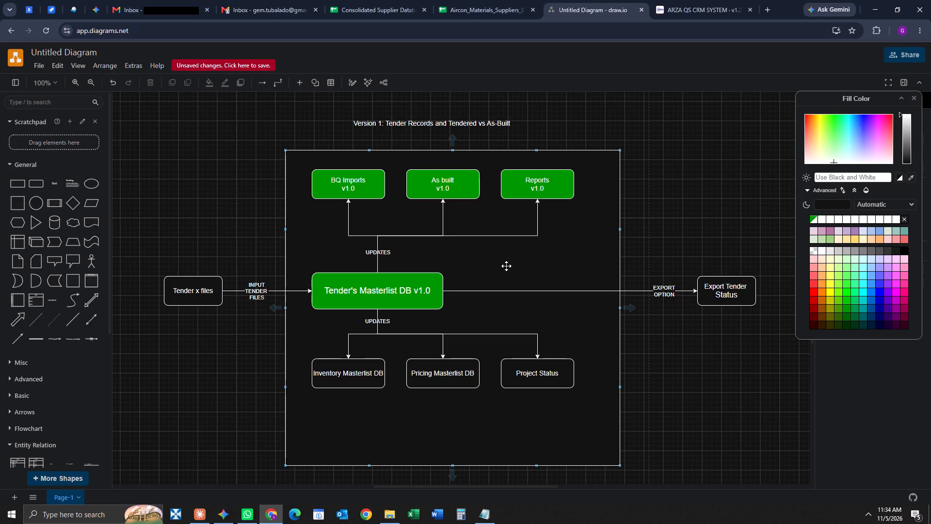
Add "v2.0" on a second line in the Pricing Masterlist DB box.
double_click(434, 373)
left_click(473, 374)
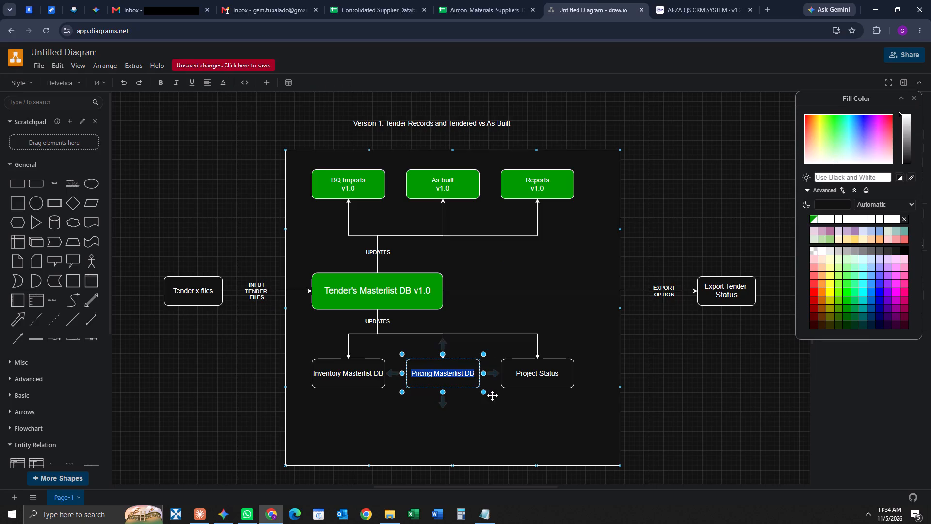
key("Right")
key("Return")
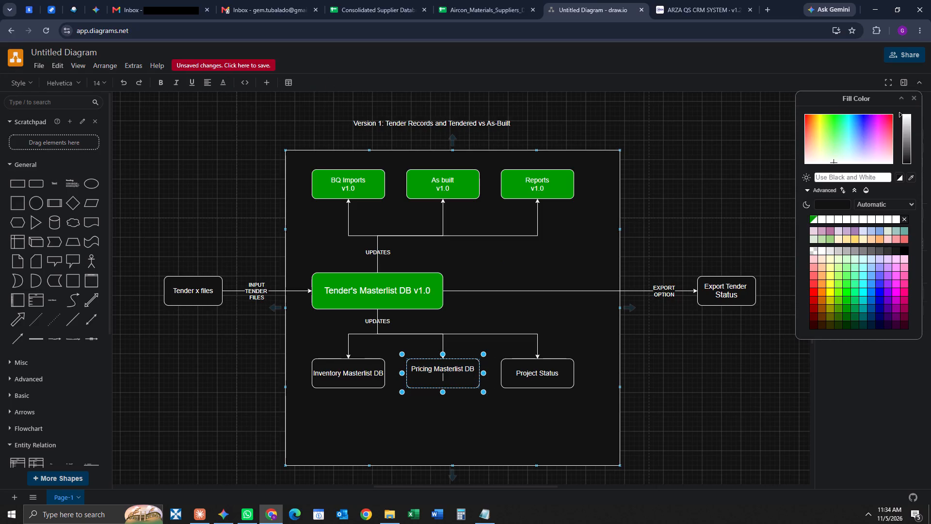
type("v2.0")
left_click(667, 428)
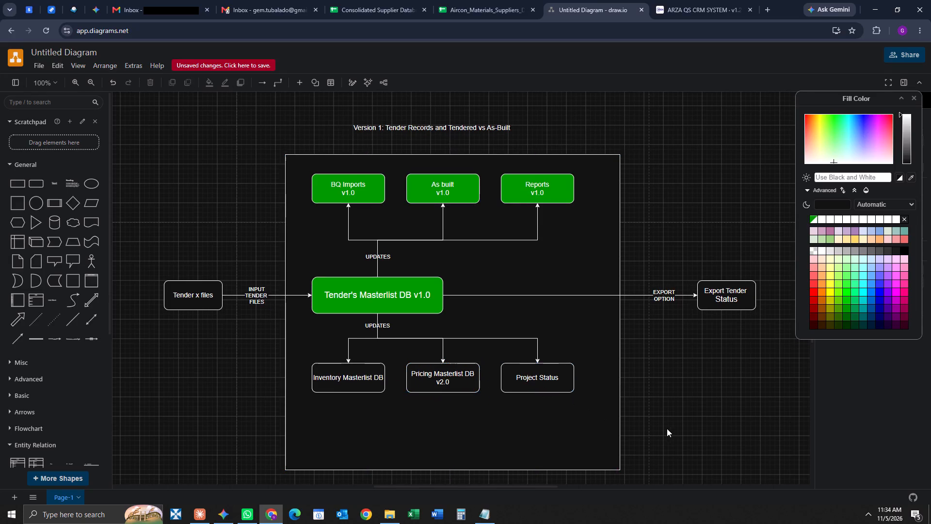
Fill the Pricing Masterlist DB box with dark yellow 999900.
left_click(472, 376)
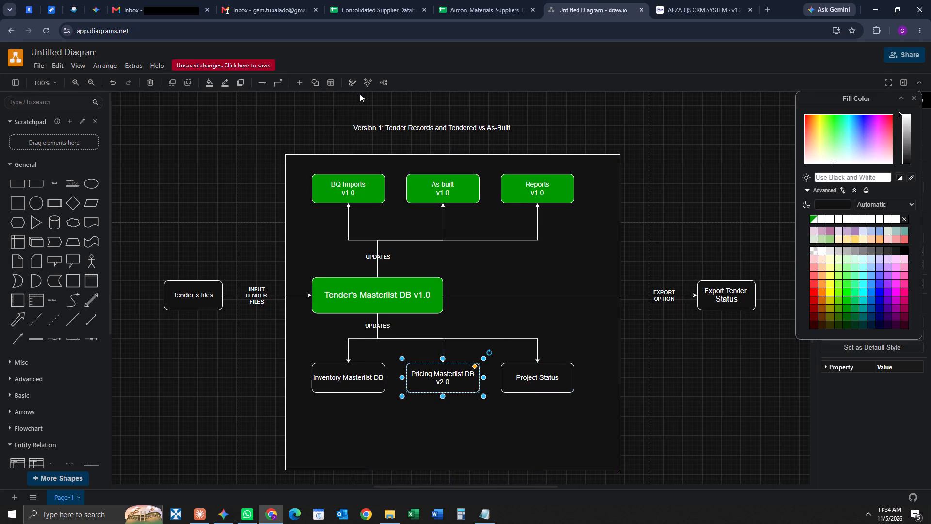
left_click(828, 303)
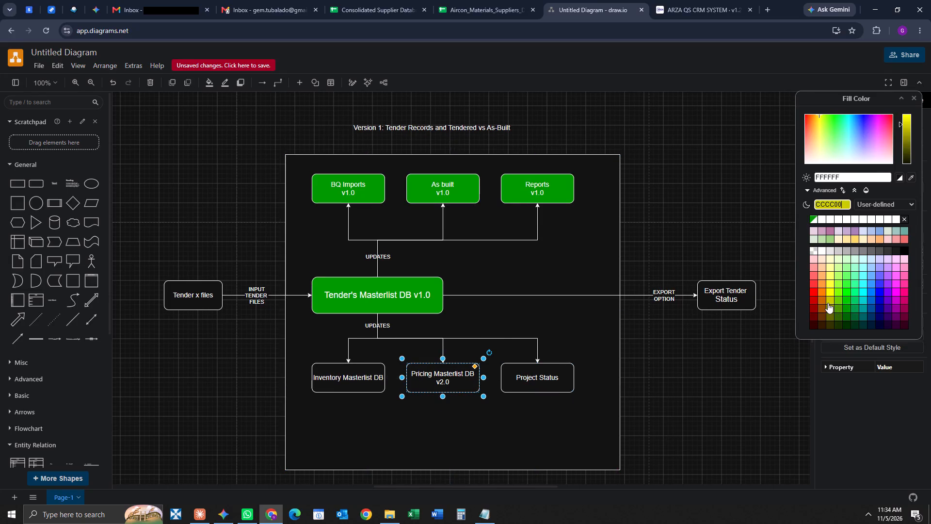
left_click(829, 310)
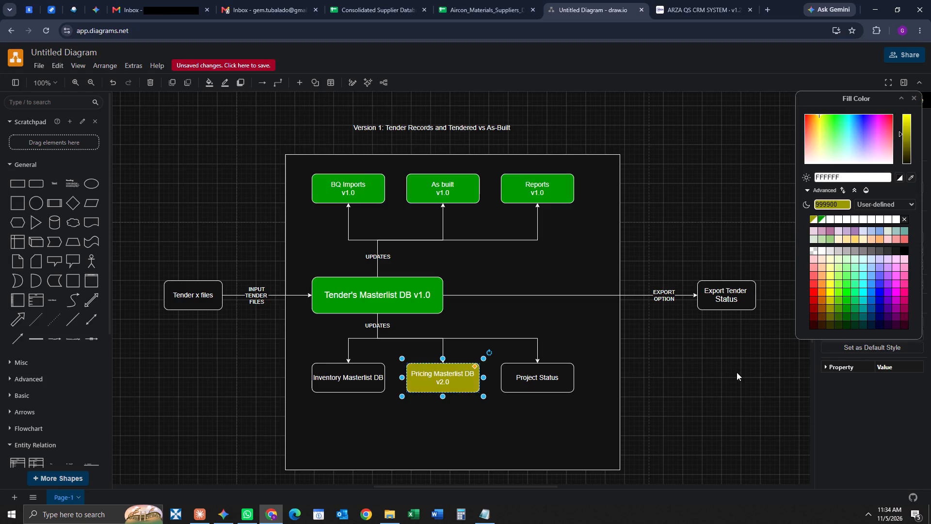
left_click(719, 373)
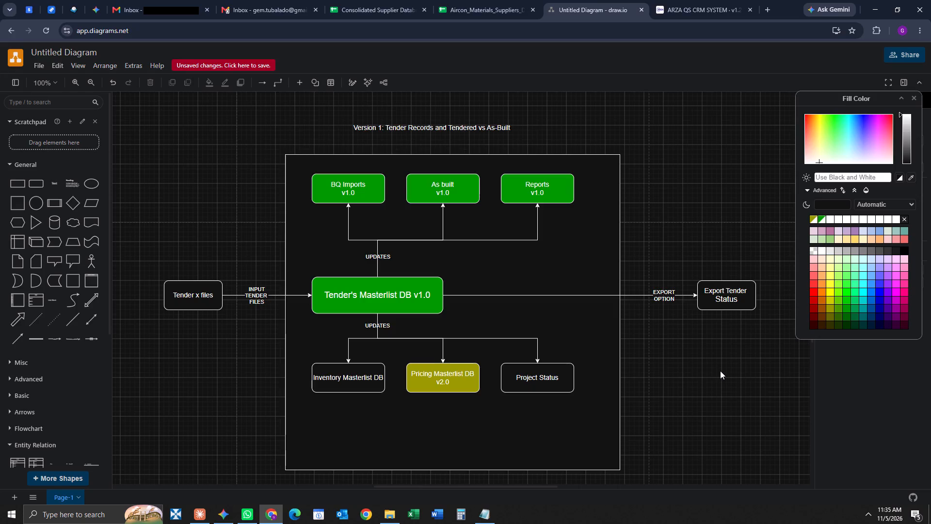
Change the version in the Pricing Masterlist DB box to v3.0.
double_click(438, 378)
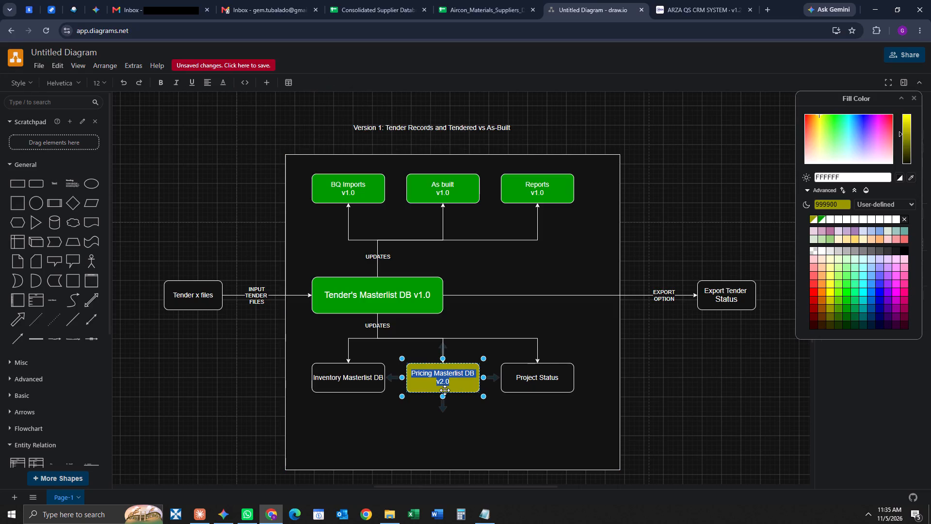
left_click(441, 381)
key("Right")
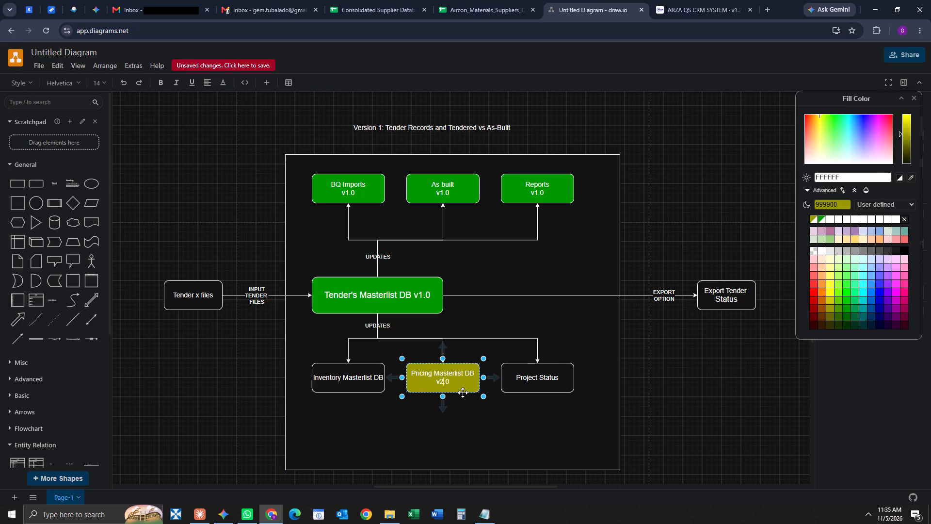
key("BackSpace")
key("3")
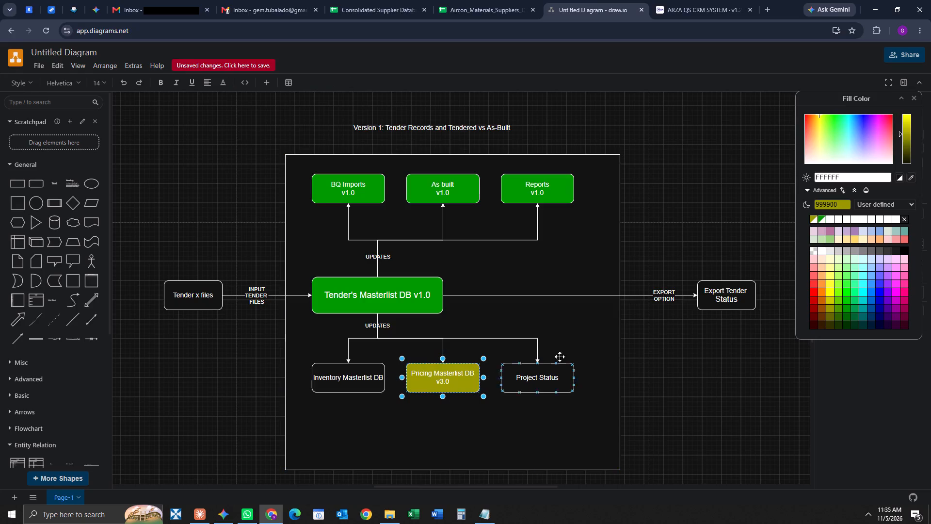
left_click(681, 384)
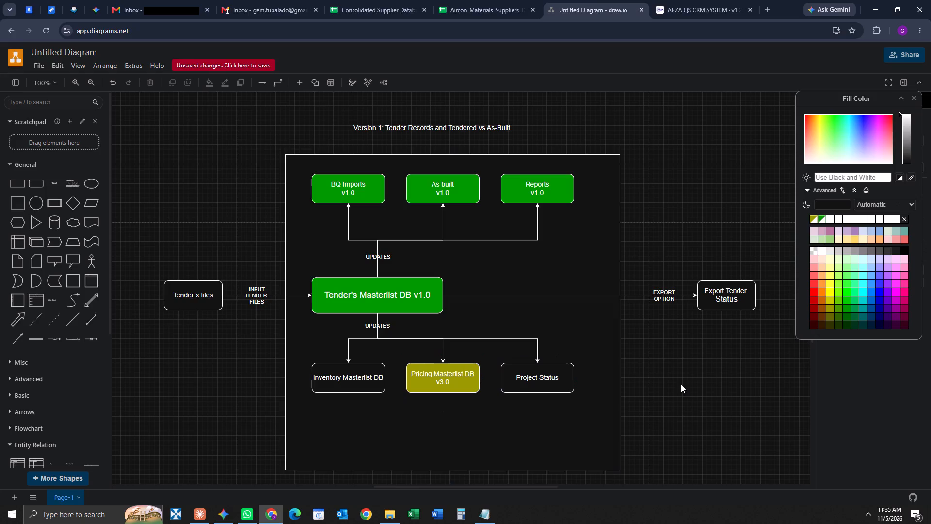
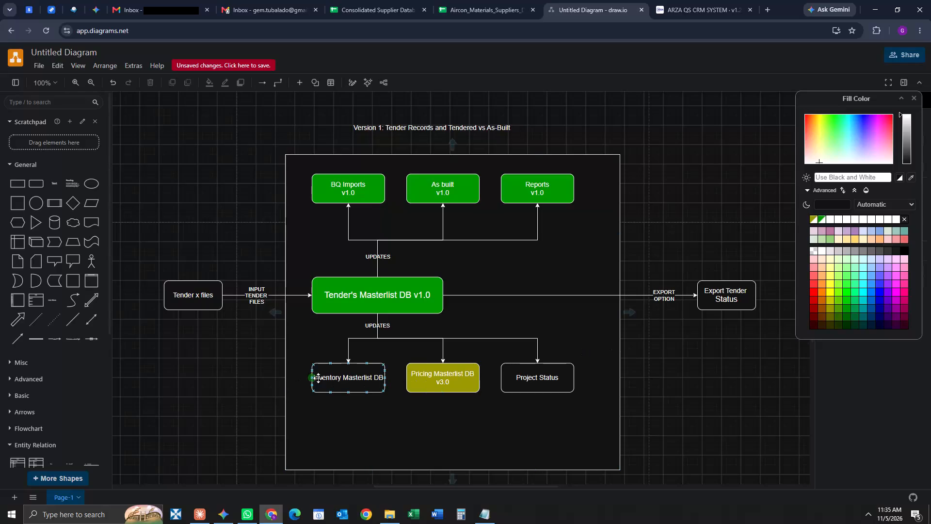
Add "v6.0" on a second line in the Inventory Masterlist DB box.
double_click(362, 377)
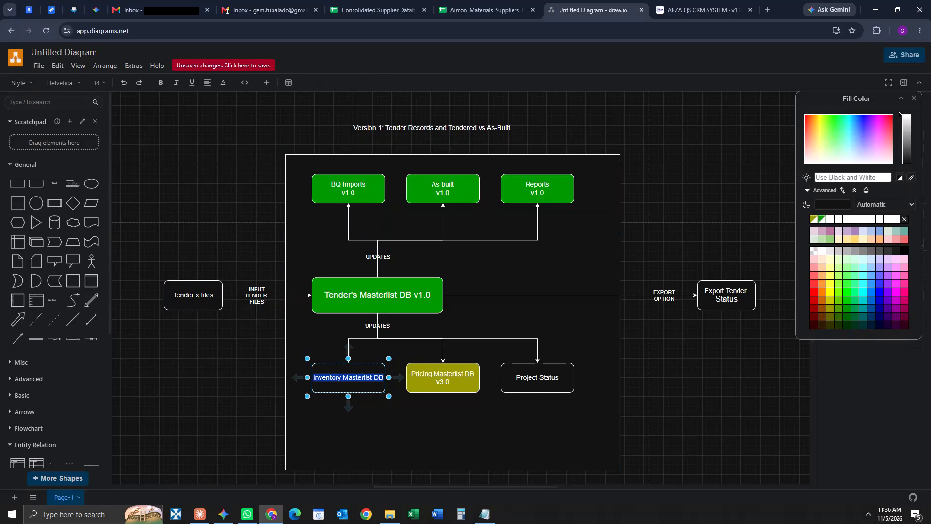
key("Right")
key("Return")
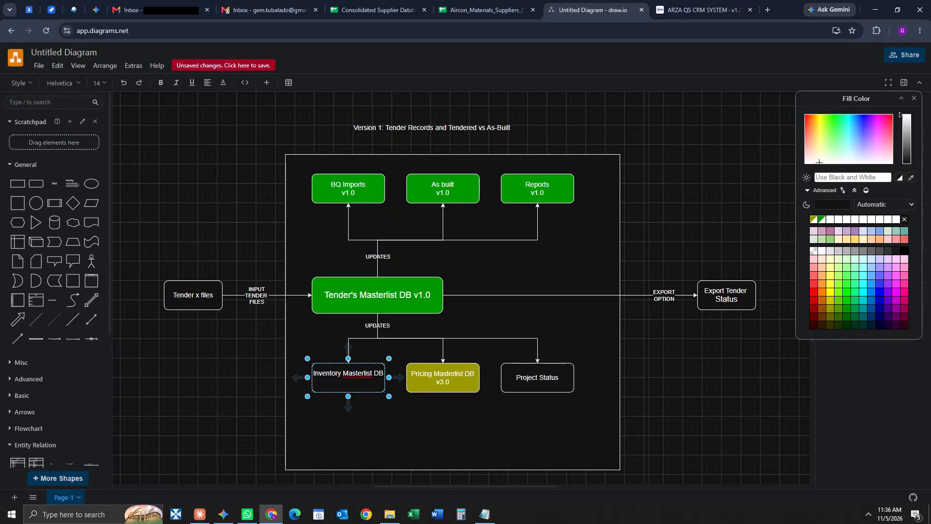
type("v.")
key("BackSpace")
type("6.0")
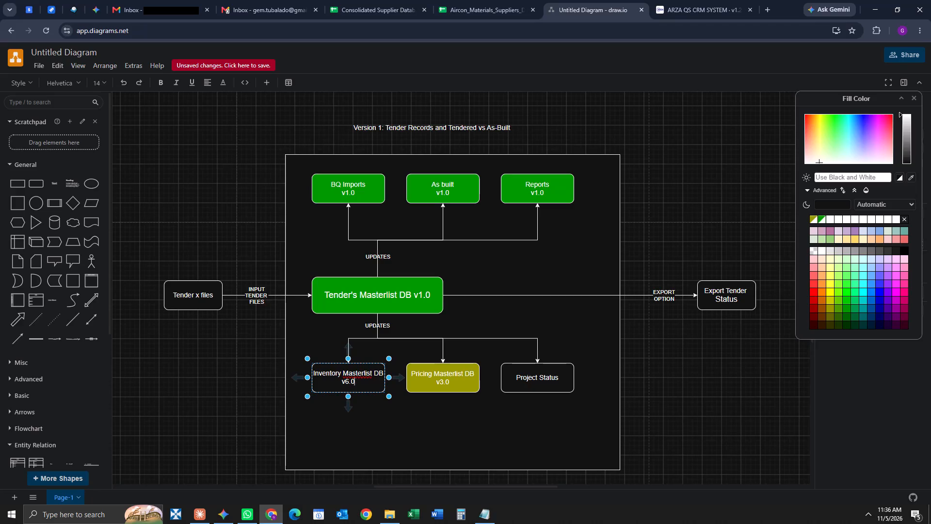
left_click(413, 442)
Fill the Inventory Masterlist DB box with magenta CC0066, trying the darker shade 99004D along the way.
left_click(354, 389)
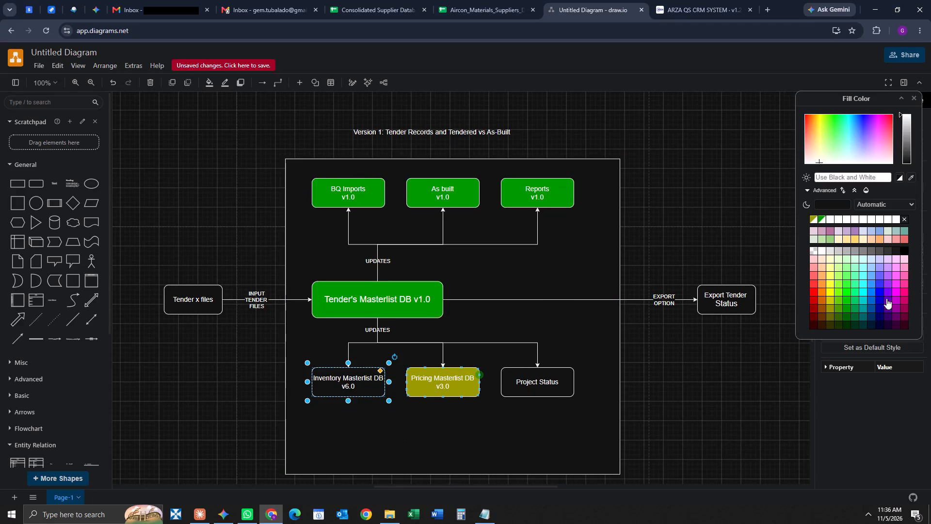
left_click(904, 300)
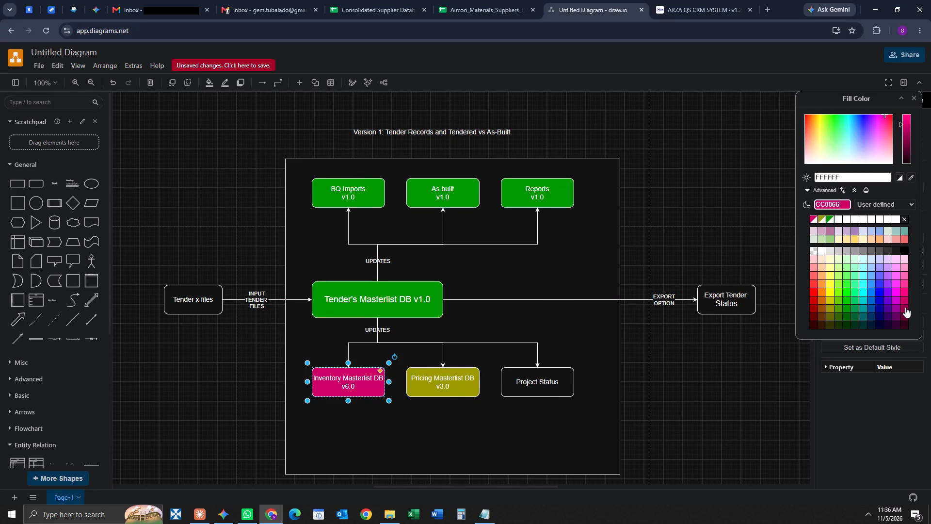
left_click(905, 307)
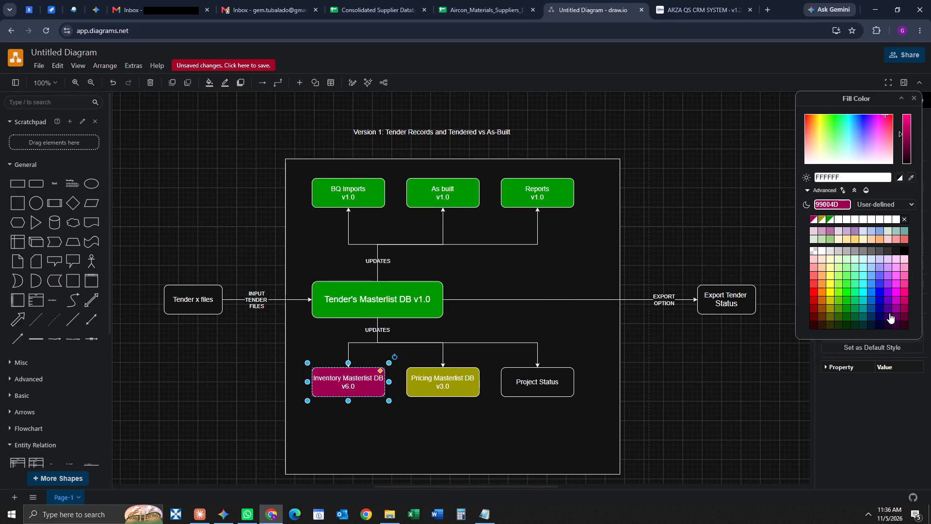
left_click(904, 301)
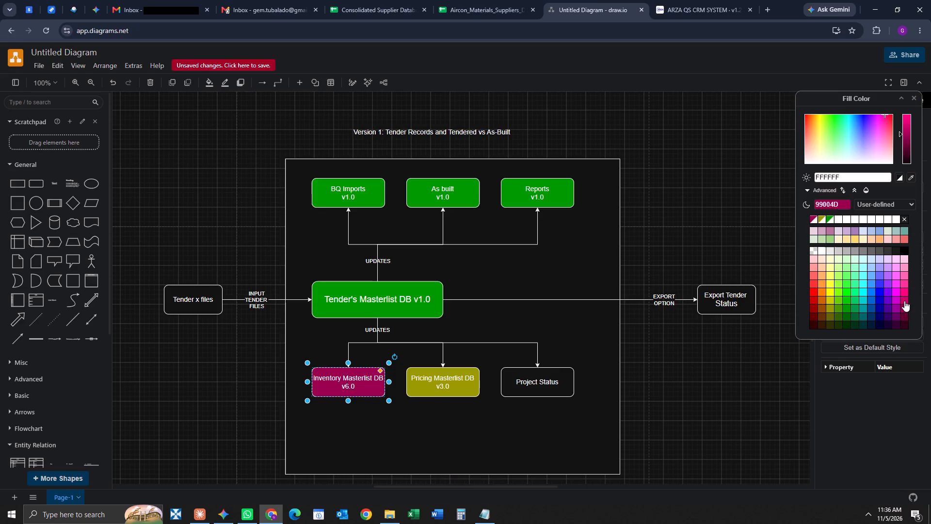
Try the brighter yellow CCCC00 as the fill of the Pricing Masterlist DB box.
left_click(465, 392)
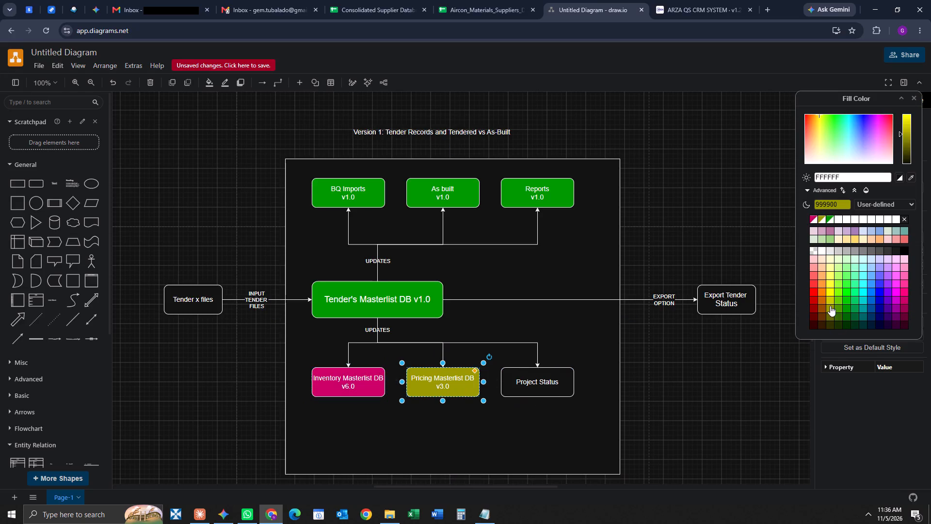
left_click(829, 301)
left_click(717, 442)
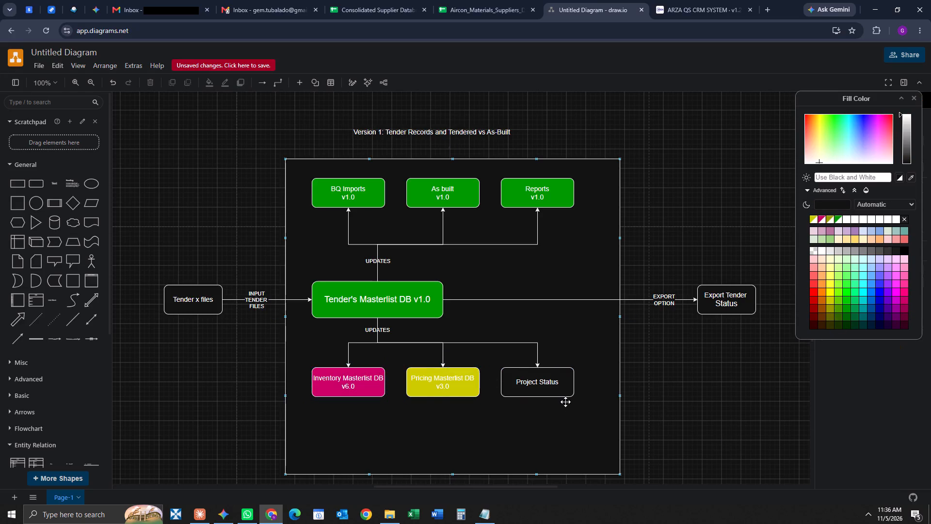
Set the Pricing Masterlist DB box's fill back to dark yellow 999900.
left_click(465, 385)
left_click(831, 301)
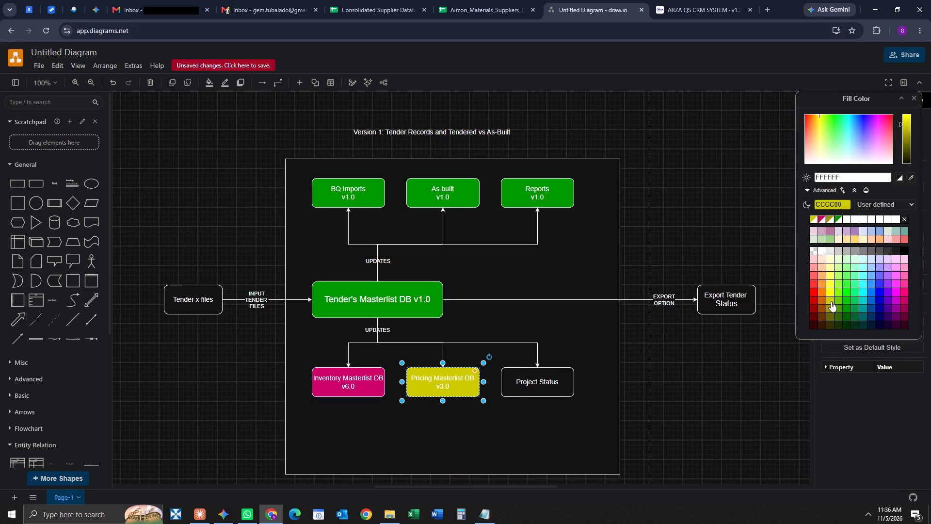
left_click(831, 310)
left_click(734, 404)
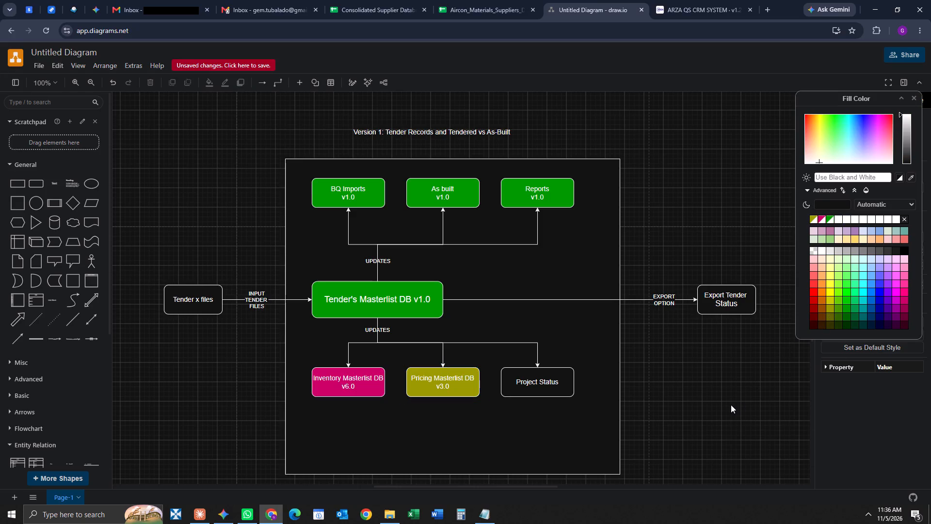
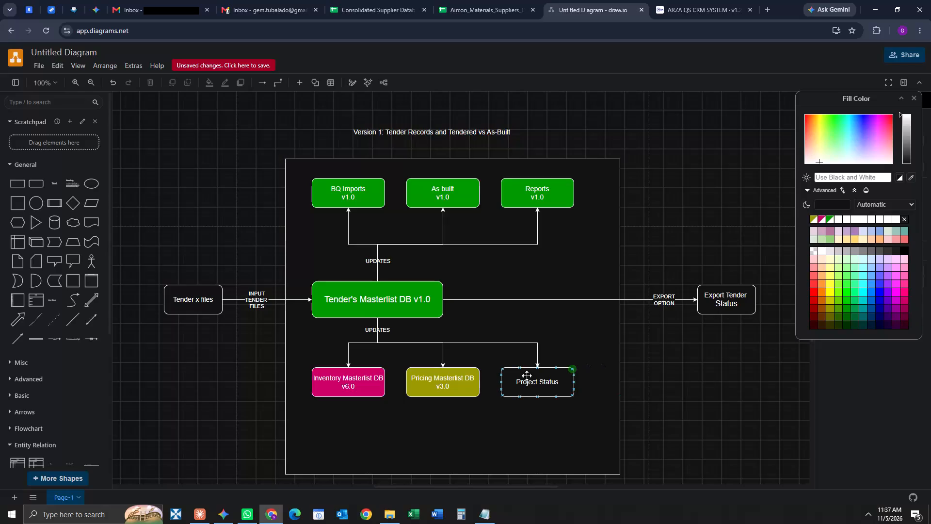
Replace the Project Status box's label with "Bid Intelligence" and "v5.0" on a second line.
double_click(531, 381)
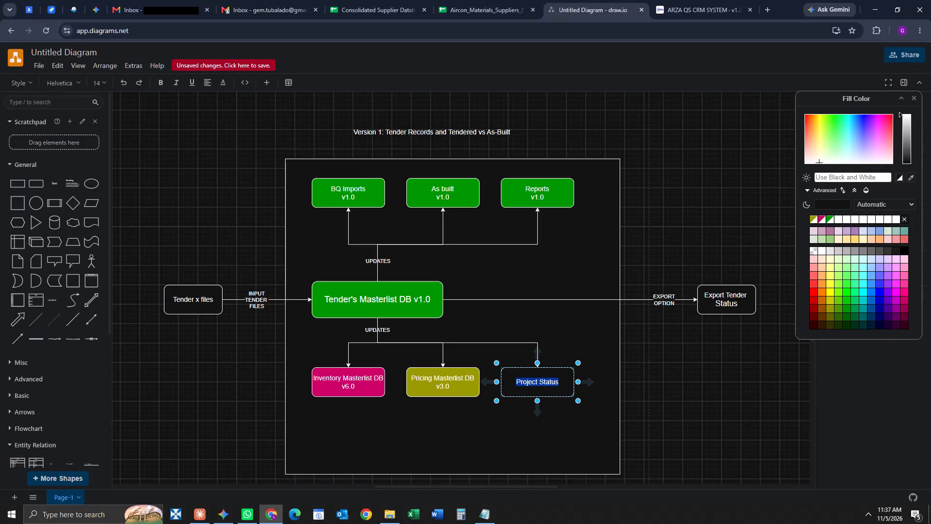
left_click(558, 382)
key("BackSpace")
key("BackSpace")
key("BackSpace")
key("BackSpace")
key("BackSpace")
key("BackSpace")
key("BackSpace")
key("BackSpace")
key("BackSpace")
key("BackSpace")
key("BackSpace")
key("BackSpace")
key("BackSpace")
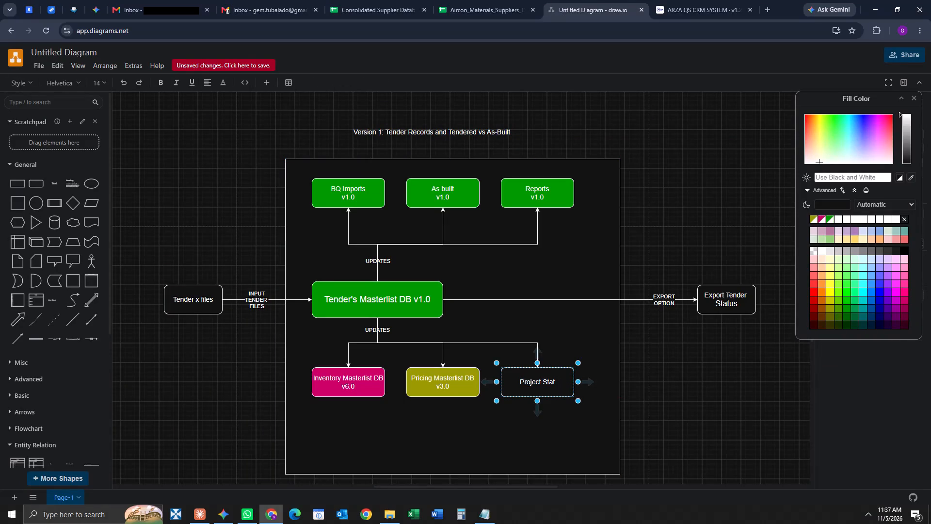
key("BackSpace")
key("BackSpace")
type("Bid Inte")
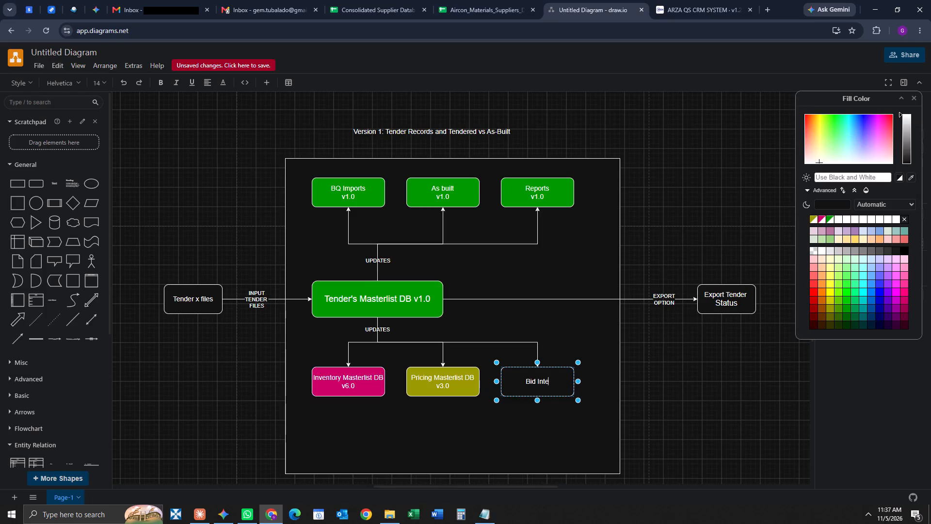
type("lligence")
key("Return")
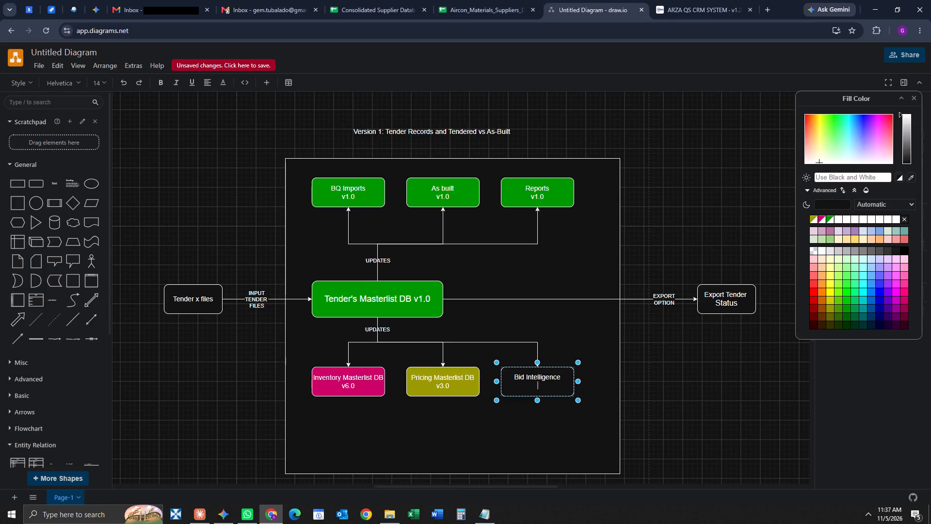
key("v")
type("5.0")
left_click(714, 429)
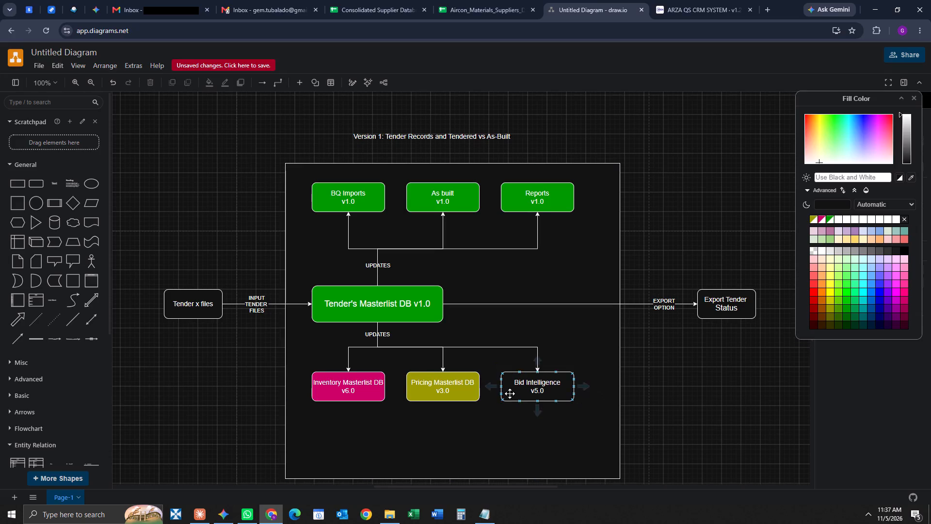
Fill the Bid Intelligence box with purple 6600CC.
left_click(510, 393)
left_click(889, 301)
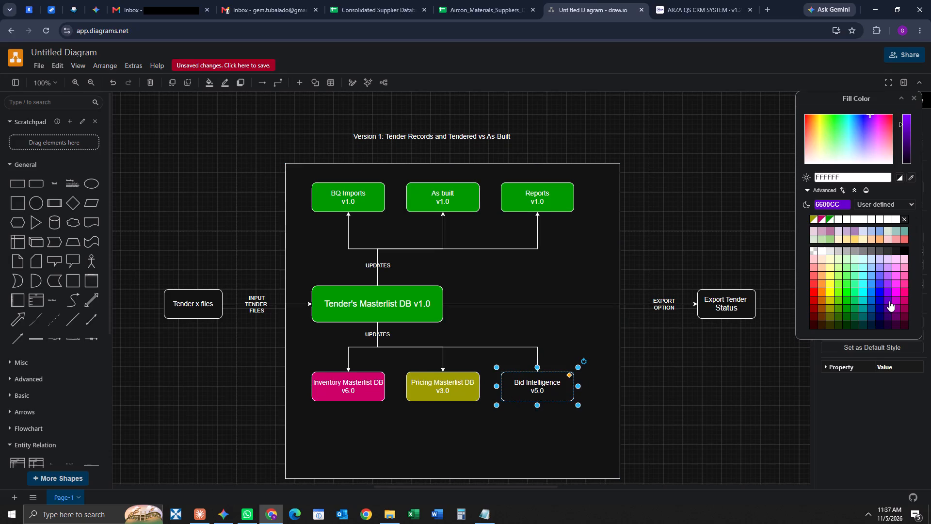
left_click(700, 465)
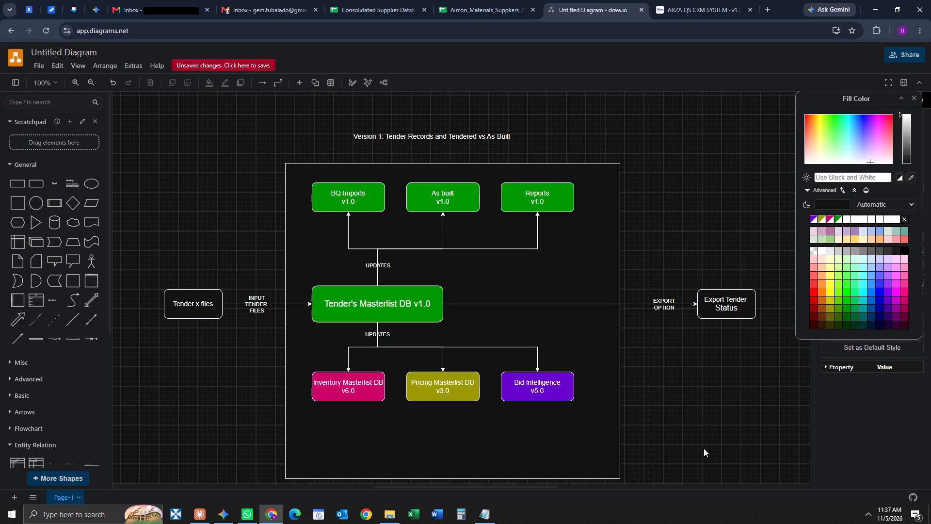
Change the version number in the Inventory Masterlist DB box to v4.0.
double_click(345, 391)
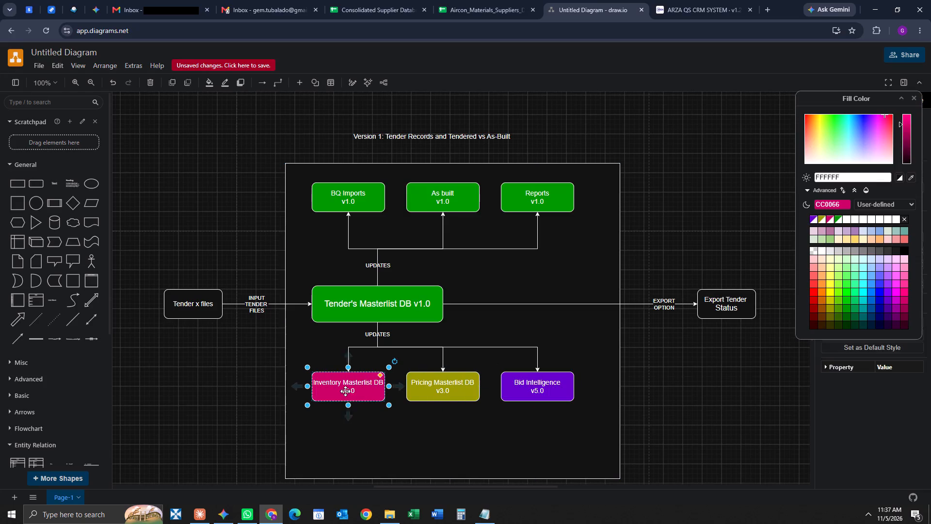
left_click(348, 390)
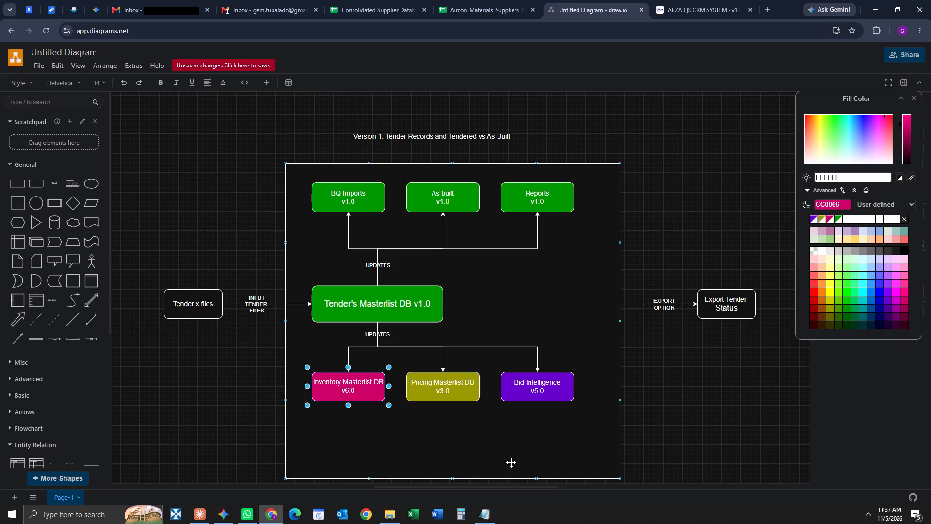
key("BackSpace")
key("4")
left_click(681, 409)
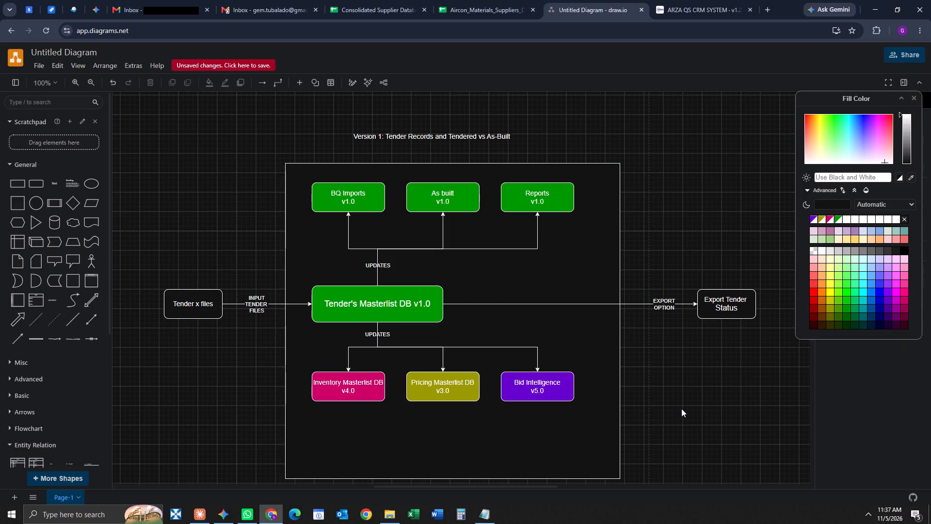
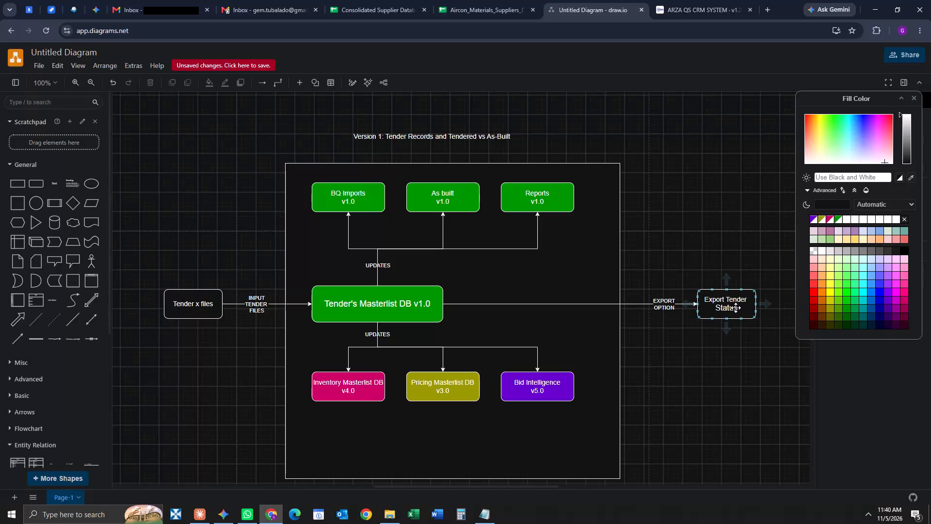
Widen the Tender's Masterlist DB v1.0 box so its far edge lines up with the Reports and Bid Intelligence boxes.
left_click(429, 306)
left_click_drag(444, 303, 528, 300)
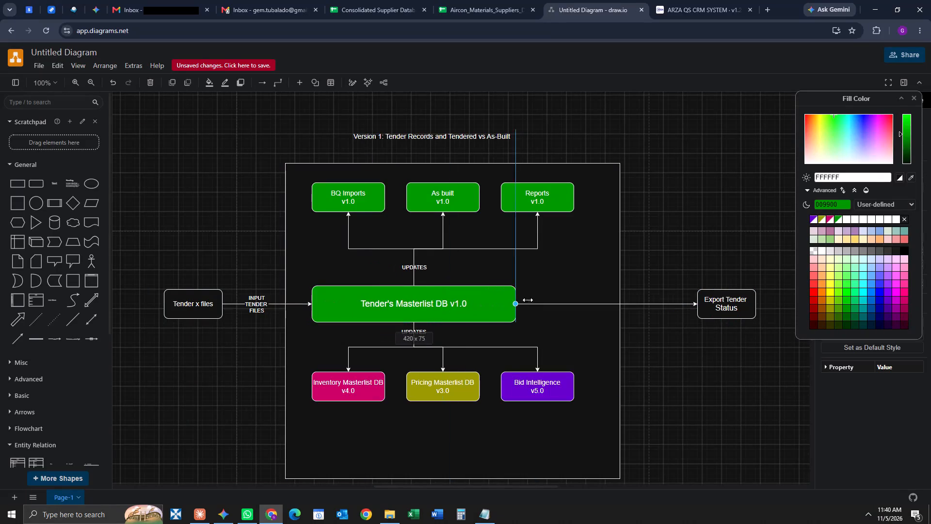
left_click_drag(528, 300, 578, 302)
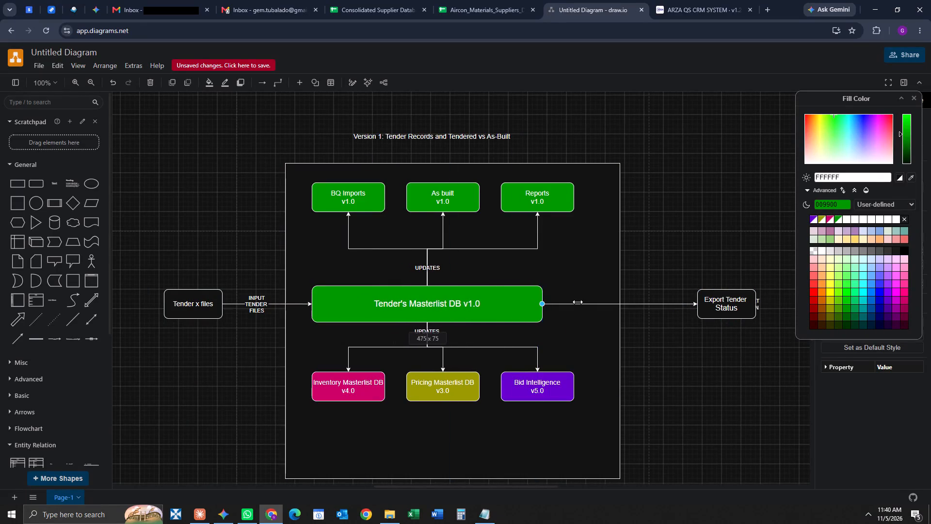
left_click_drag(578, 302, 576, 302)
left_click(681, 356)
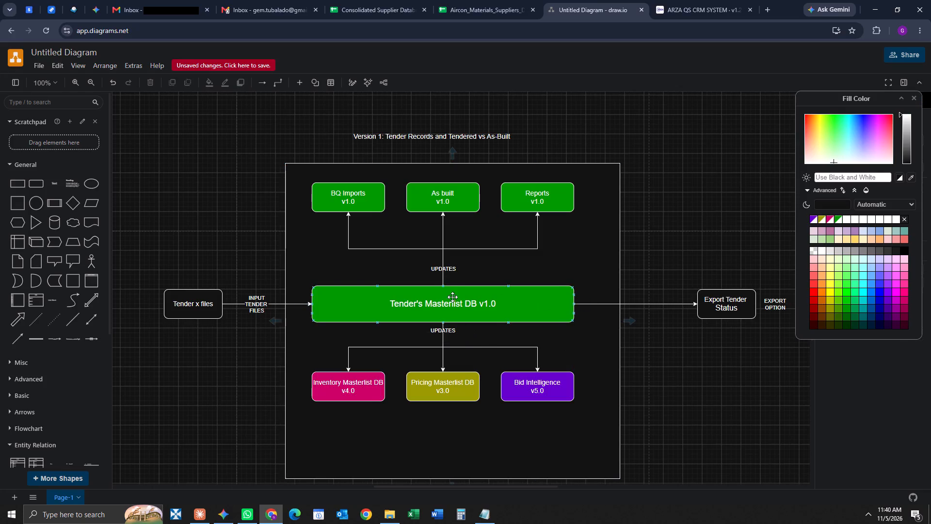
Move the Tender's Masterlist DB v1.0 box up so it sits midway between the upper and lower rows of boxes.
left_click_drag(467, 294, 467, 288)
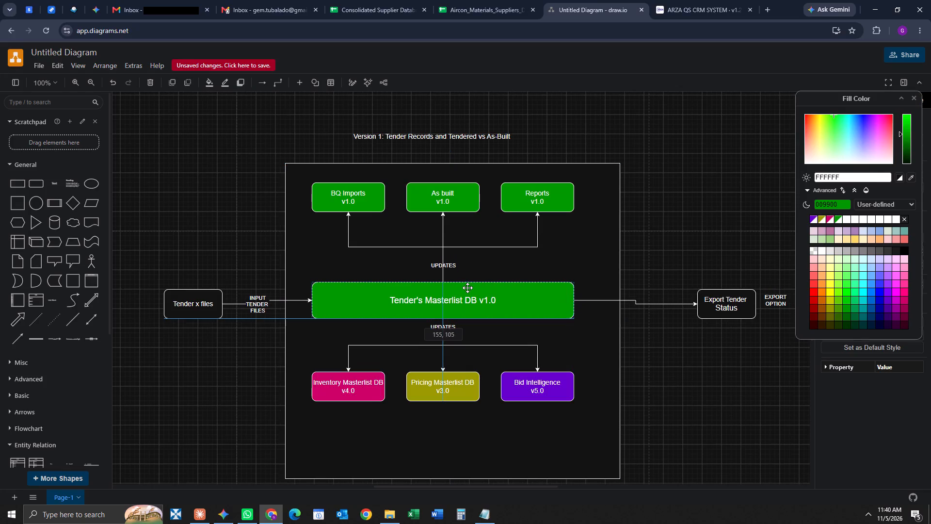
left_click_drag(467, 288, 468, 285)
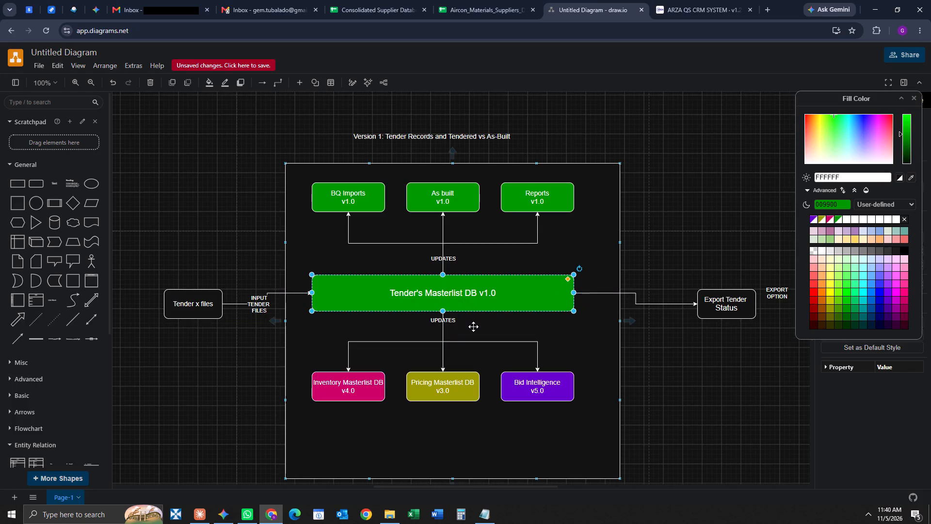
Move the lower UPDATES label slightly down its connector, clear of the Tender's Masterlist DB box.
left_click(476, 332)
left_click(449, 321)
left_click_drag(453, 320, 453, 327)
left_click(713, 357)
Align the Export Tender Status and Tender x files boxes level with the Masterlist box, bringing the export box closer to the frame.
left_click_drag(741, 303, 740, 290)
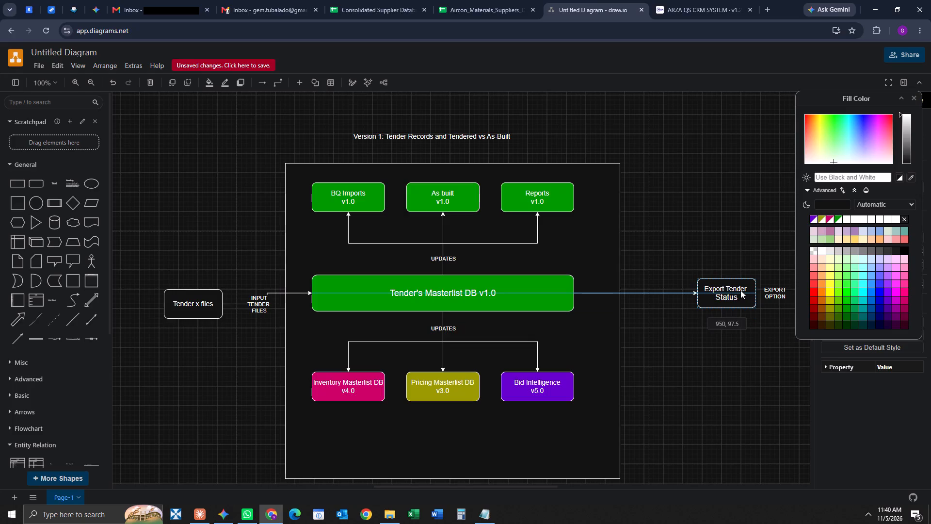
left_click_drag(740, 290, 711, 292)
left_click_drag(188, 306, 189, 294)
Place the EXPORT OPTION label on the connector between the large frame and the Export Tender Status box.
left_click(776, 293)
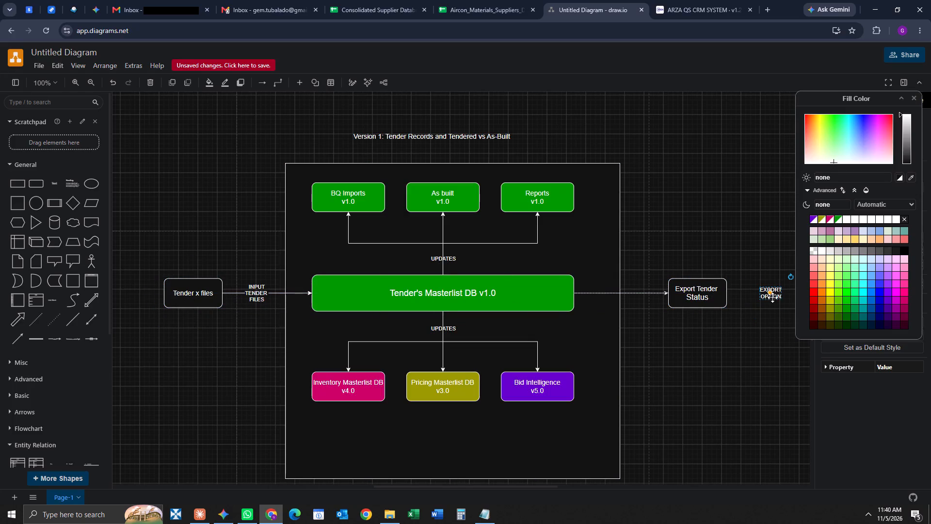
left_click_drag(774, 294, 649, 290)
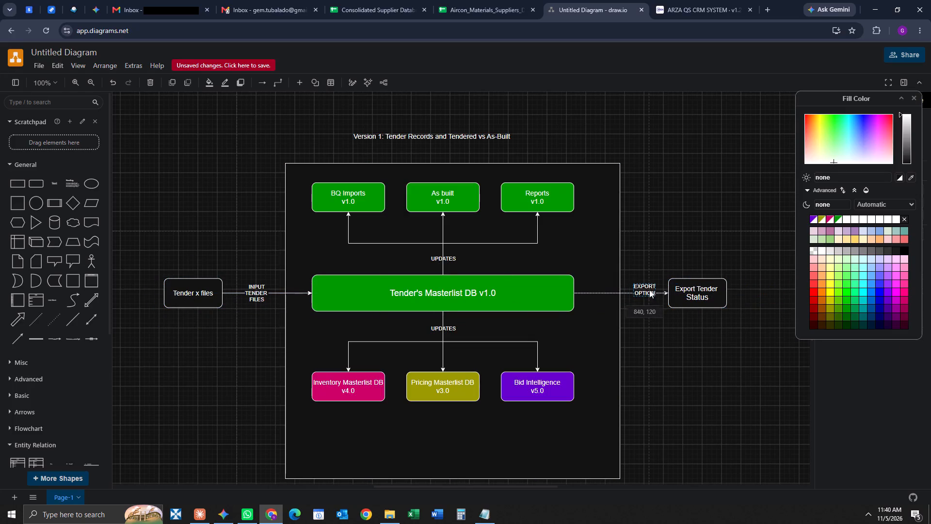
left_click_drag(649, 290, 646, 292)
Change the Export Tender Status box's label to "Export documents".
double_click(706, 292)
left_click(708, 297)
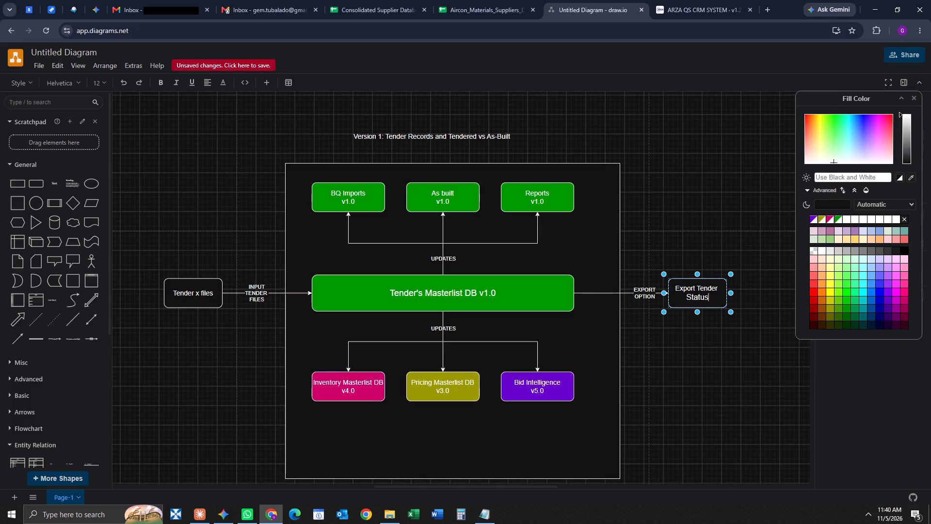
left_click_drag(711, 300, 697, 290)
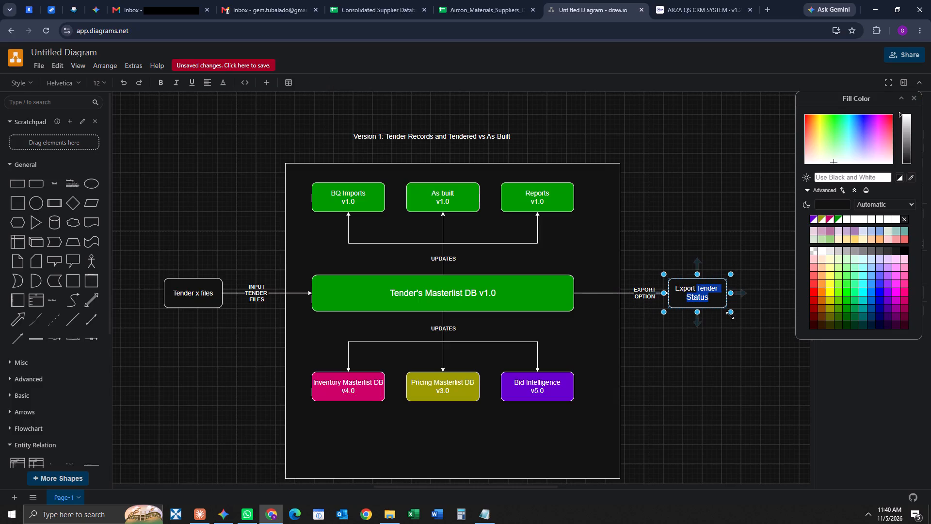
type("documents")
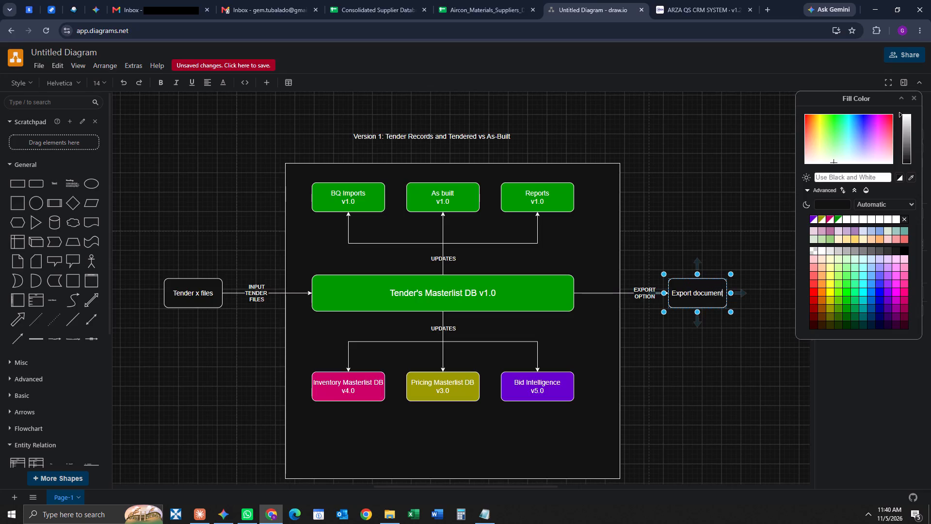
left_click(736, 376)
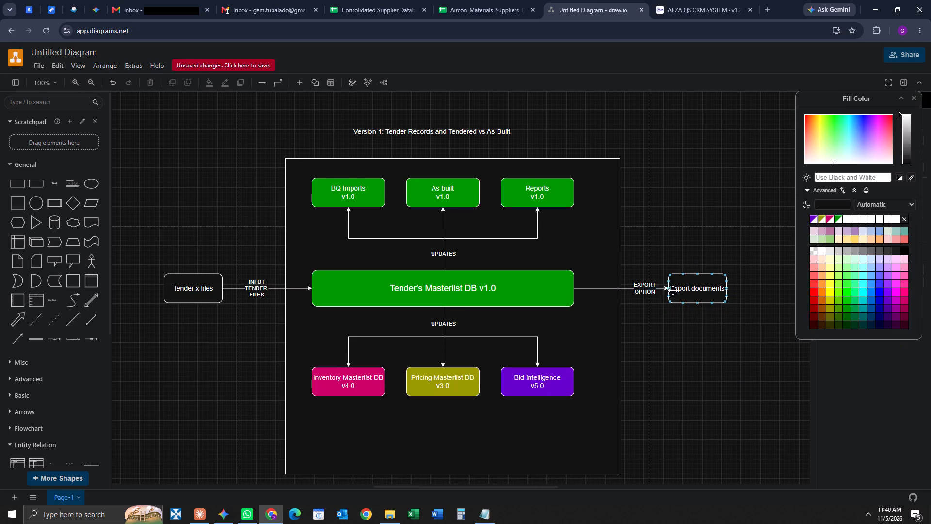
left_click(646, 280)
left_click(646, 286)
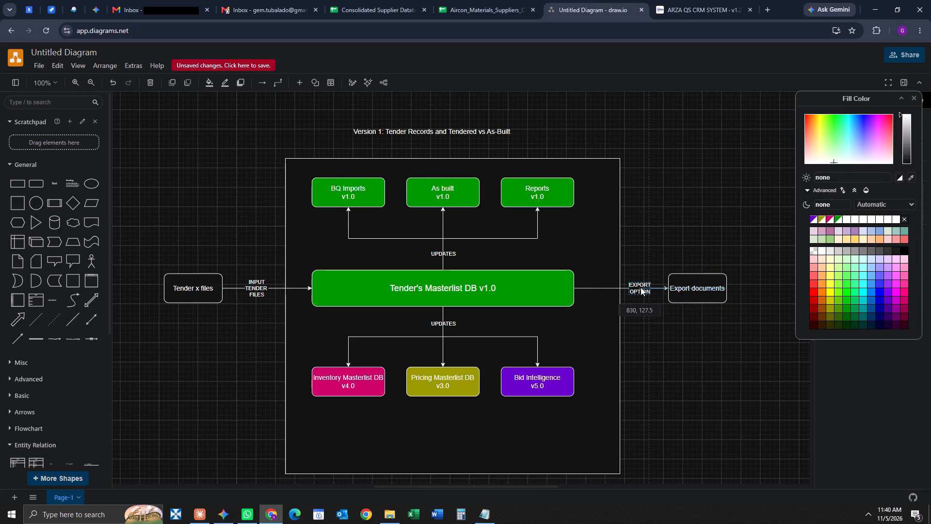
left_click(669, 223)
Split the "Export documents" label onto two lines, with "documents" on the second line.
double_click(705, 293)
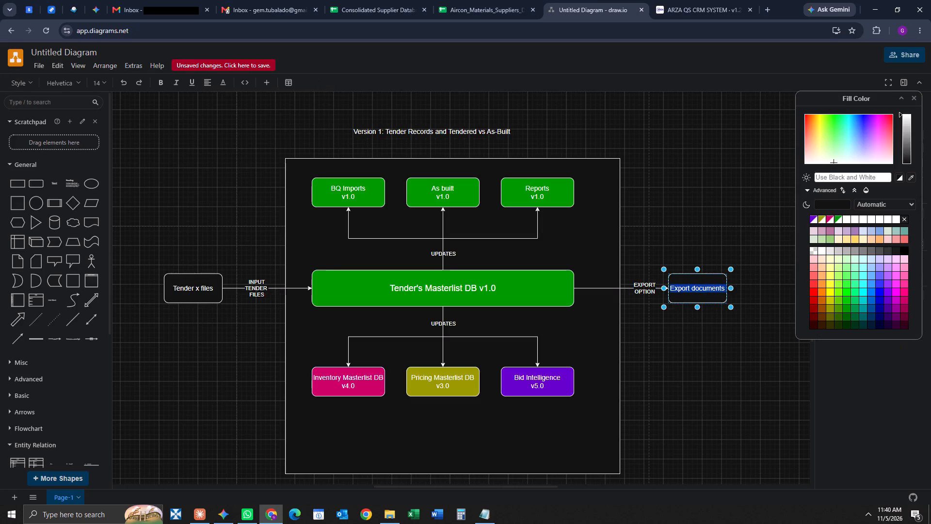
left_click(693, 286)
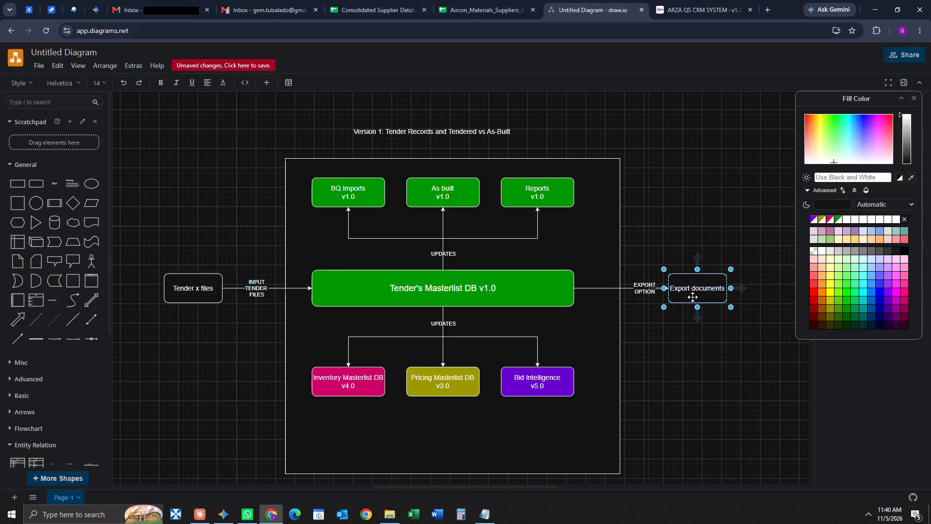
key("Left")
key("Return")
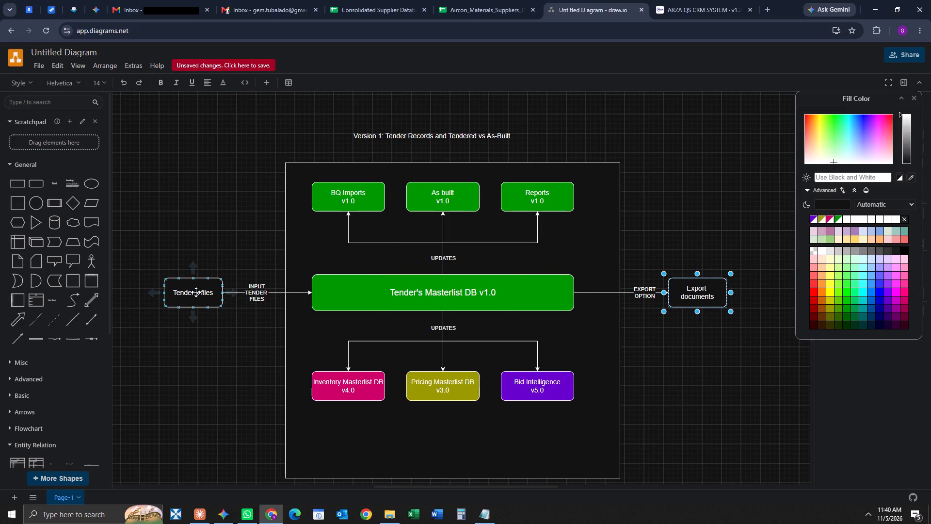
double_click(196, 292)
left_click(219, 237)
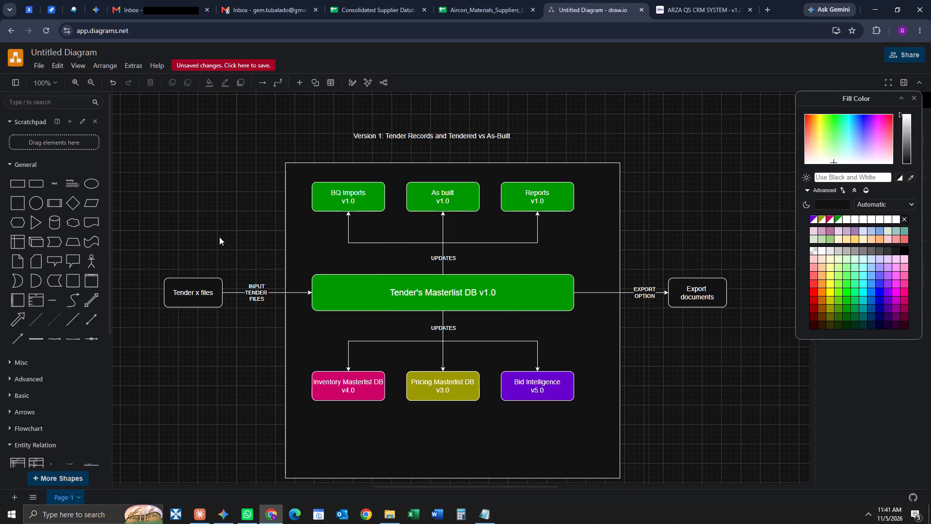